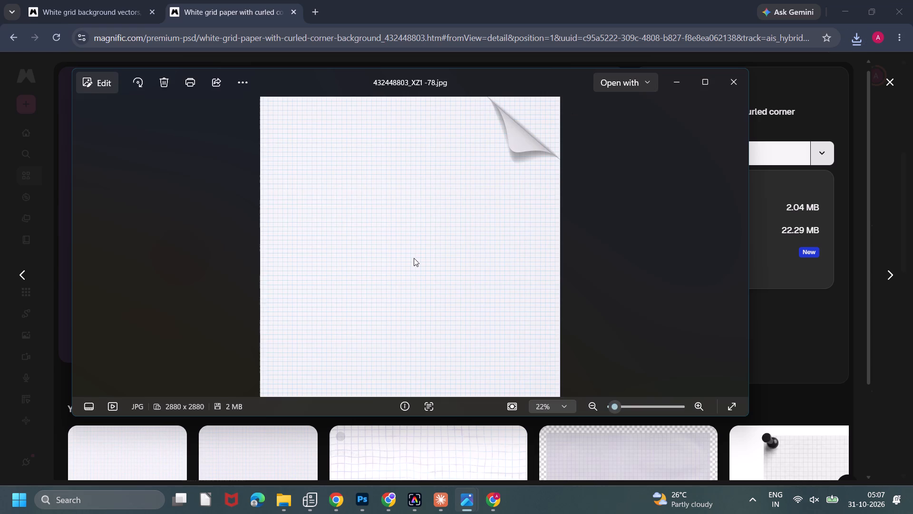
{"action": "left_click_drag", "start_coordinate": [414, 258], "coordinate": [293, 272]}
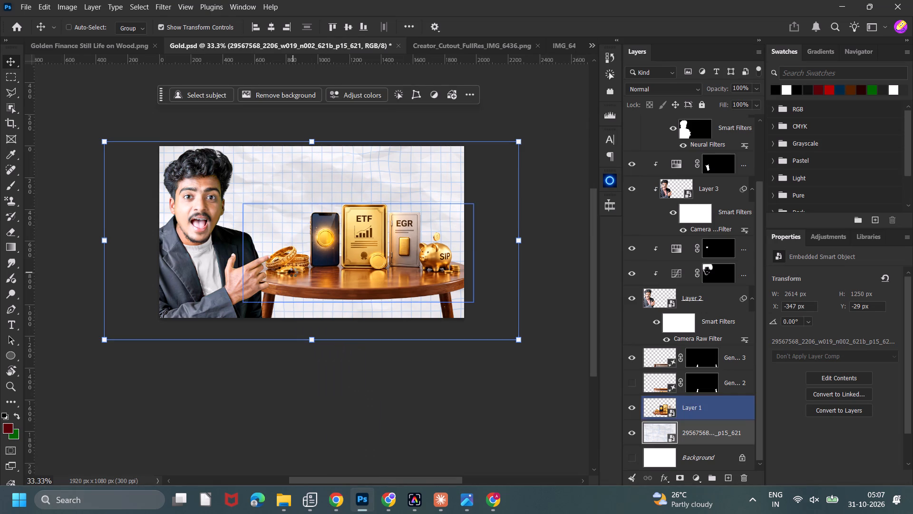
{"action": "left_click", "coordinate": [587, 30]}
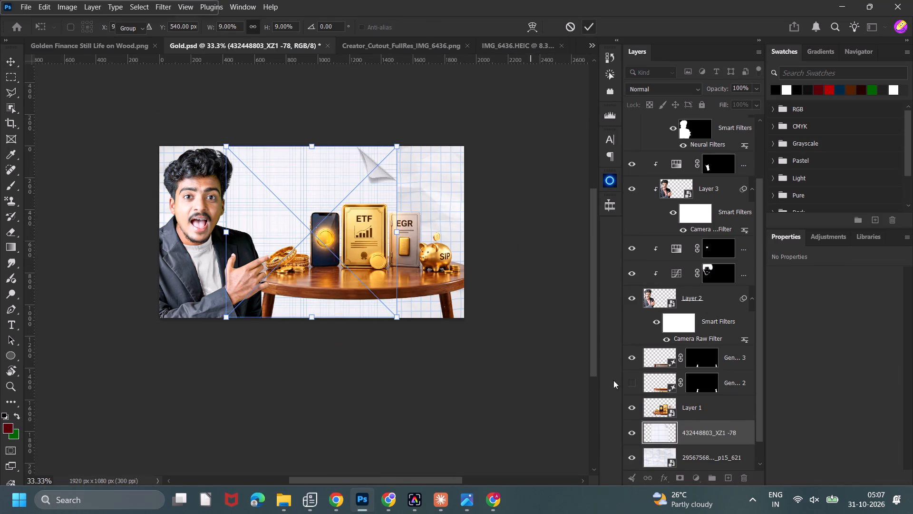
Scale the new grid paper to about 2022 × 2022 px and move it to about X 42 px, Y -703 px.
{"action": "scroll", "coordinate": [633, 408], "scroll_direction": "down", "scroll_amount": 1}
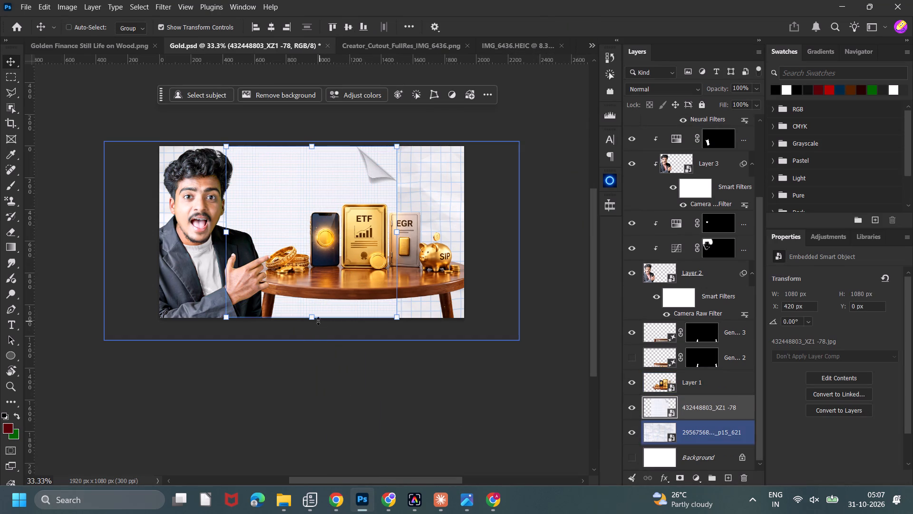
{"action": "left_click_drag", "start_coordinate": [316, 321], "coordinate": [282, 471]}
{"action": "left_click_drag", "start_coordinate": [327, 303], "coordinate": [339, 221]}
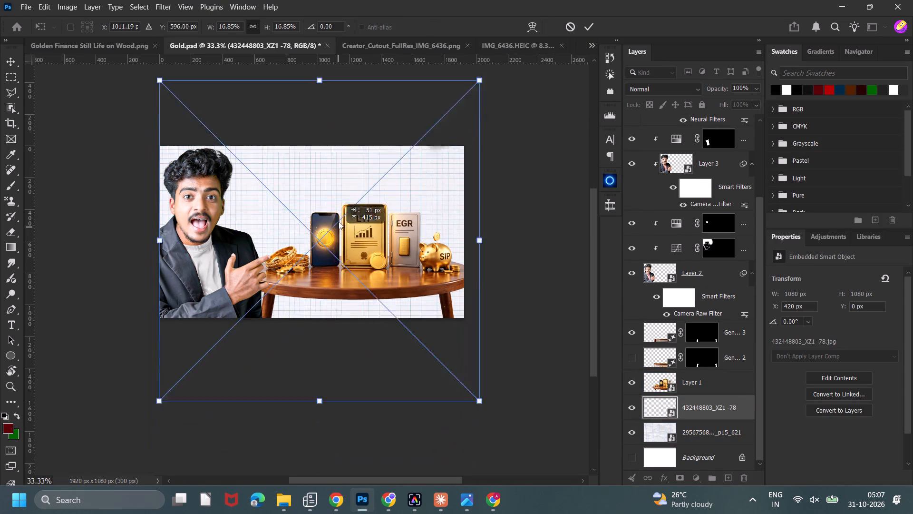
{"action": "left_click_drag", "start_coordinate": [339, 221], "coordinate": [342, 191]}
{"action": "left_click", "coordinate": [594, 29]}
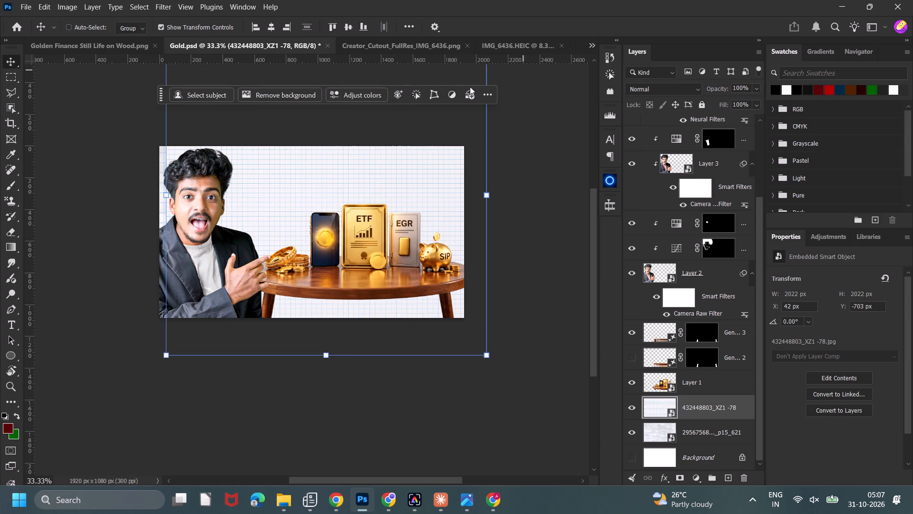
Centre the grid paper horizontally and enlarge it to about 2214 × 2214 px at about X -147 px, Y -801 px.
{"action": "left_click", "coordinate": [271, 25]}
{"action": "left_click_drag", "start_coordinate": [522, 183], "coordinate": [523, 182]}
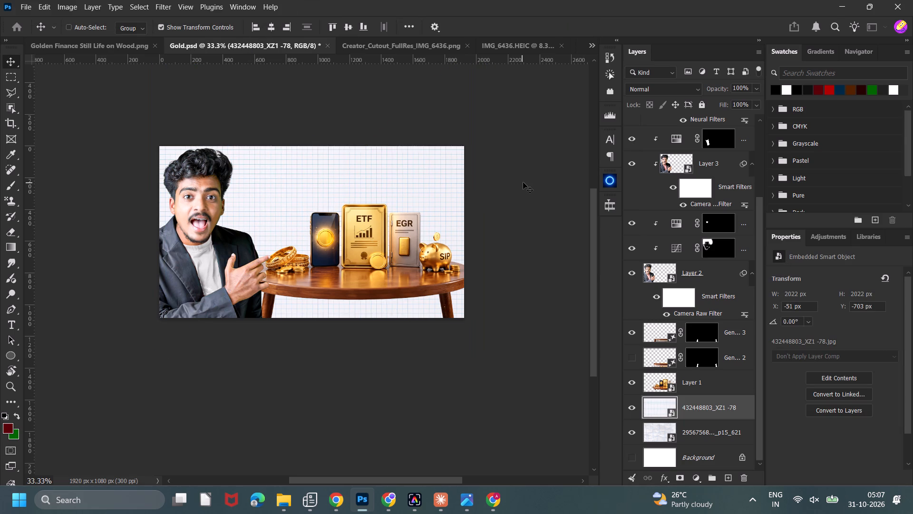
{"action": "left_click_drag", "start_coordinate": [523, 182], "coordinate": [523, 171]}
{"action": "left_click_drag", "start_coordinate": [310, 339], "coordinate": [305, 370]}
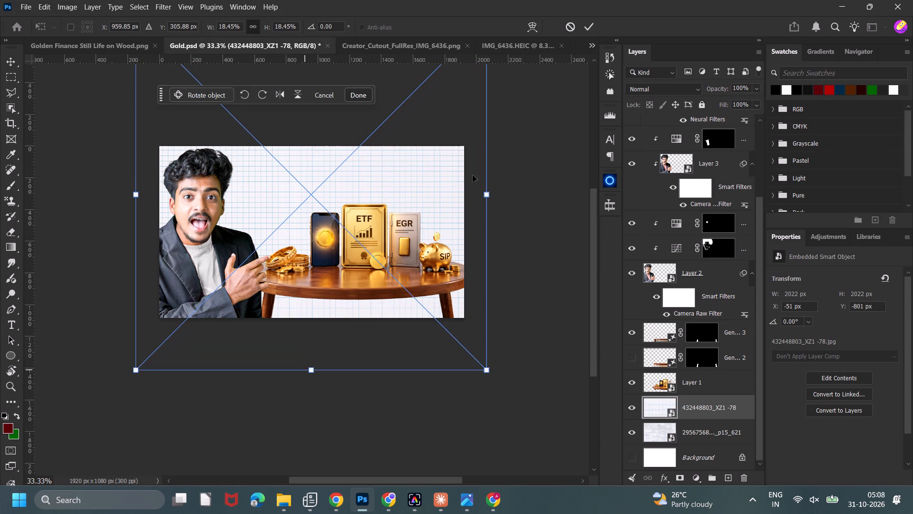
{"action": "left_click", "coordinate": [587, 25]}
{"action": "left_click", "coordinate": [545, 158]}
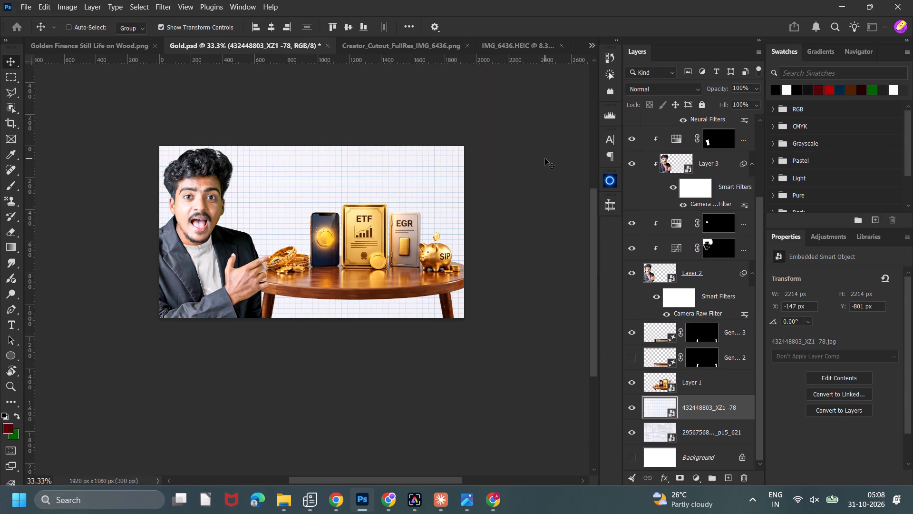
Add a Hue/Saturation adjustment above the grid paper with Saturation at -100 and Lightness at 0.
{"action": "left_click", "coordinate": [692, 478]}
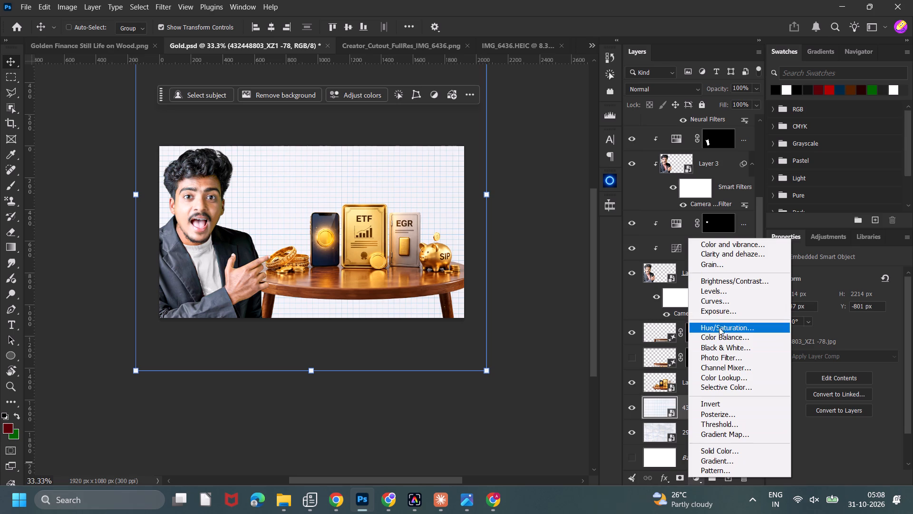
{"action": "left_click", "coordinate": [719, 330]}
{"action": "left_click_drag", "start_coordinate": [829, 354], "coordinate": [576, 367]}
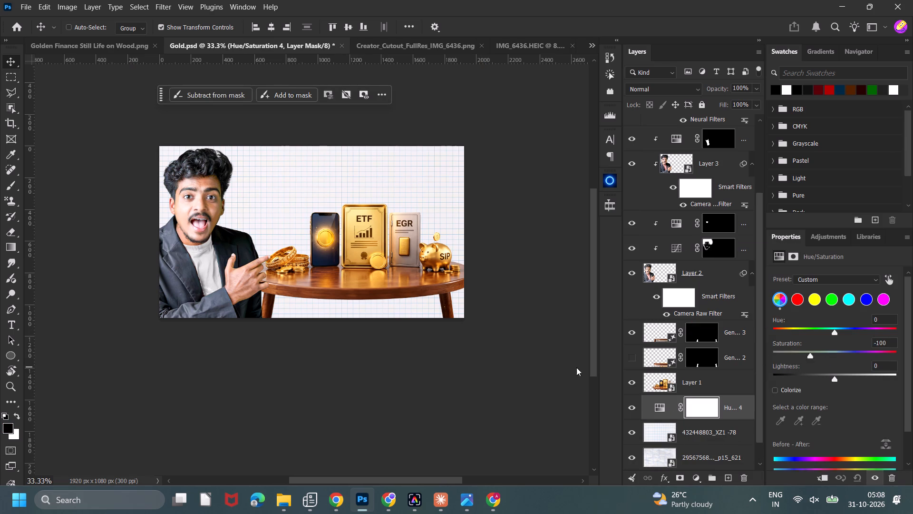
{"action": "left_click_drag", "start_coordinate": [576, 367], "coordinate": [398, 366]}
{"action": "left_click_drag", "start_coordinate": [830, 377], "coordinate": [823, 380]}
{"action": "double_click", "coordinate": [823, 380]}
{"action": "scroll", "coordinate": [545, 404], "scroll_direction": "up", "scroll_amount": 3}
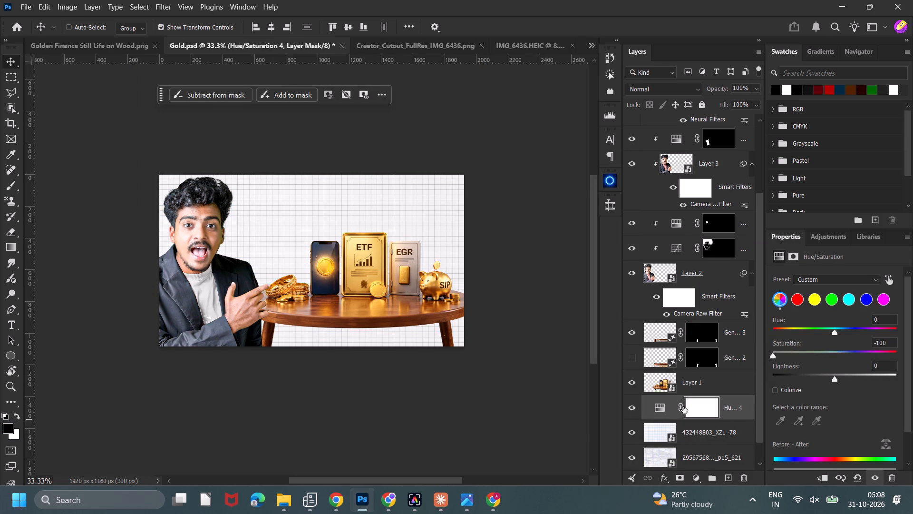
Add a Grain adjustment above the grid paper's Hue/Saturation layer and set its Amount to about +19.
{"action": "left_click", "coordinate": [699, 479]}
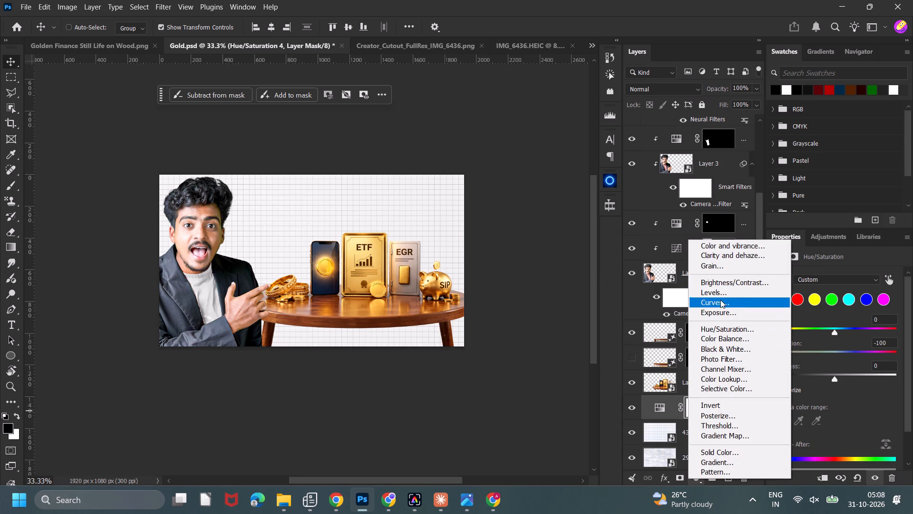
{"action": "left_click", "coordinate": [728, 265]}
{"action": "left_click_drag", "start_coordinate": [776, 287], "coordinate": [891, 282]}
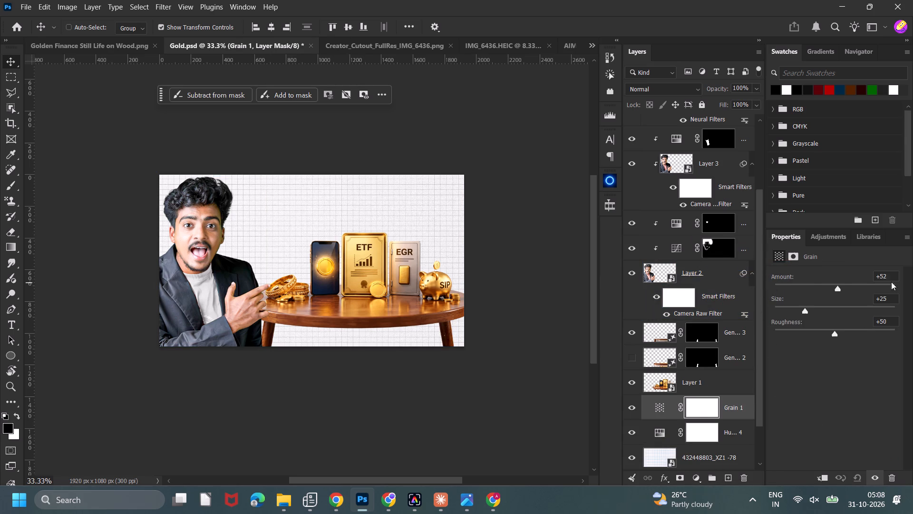
{"action": "left_click_drag", "start_coordinate": [891, 282], "coordinate": [789, 302]}
{"action": "left_click_drag", "start_coordinate": [789, 302], "coordinate": [797, 299]}
Add a blank layer above the topmost Hue/Saturation adjustment of the presenter and clip it to the layers below.
{"action": "scroll", "coordinate": [712, 163], "scroll_direction": "up", "scroll_amount": 2}
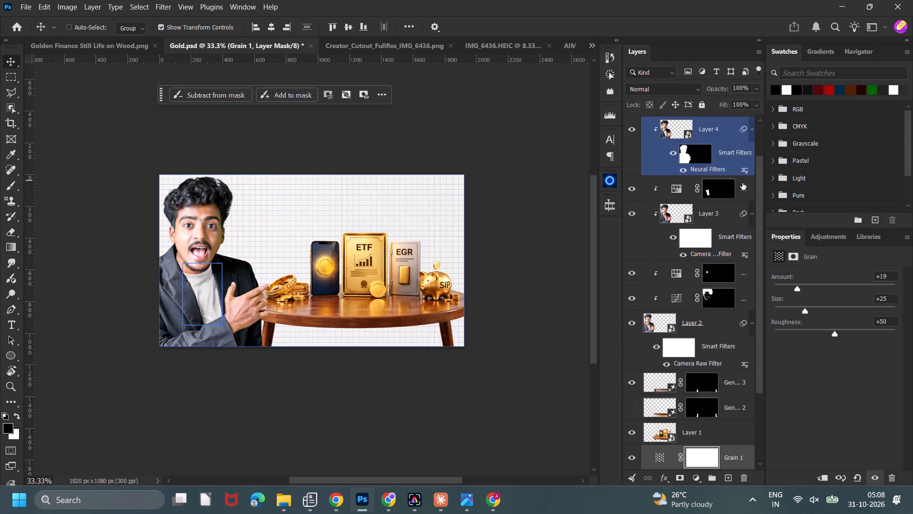
{"action": "left_click", "coordinate": [709, 136]}
{"action": "scroll", "coordinate": [715, 148], "scroll_direction": "up", "scroll_amount": 3}
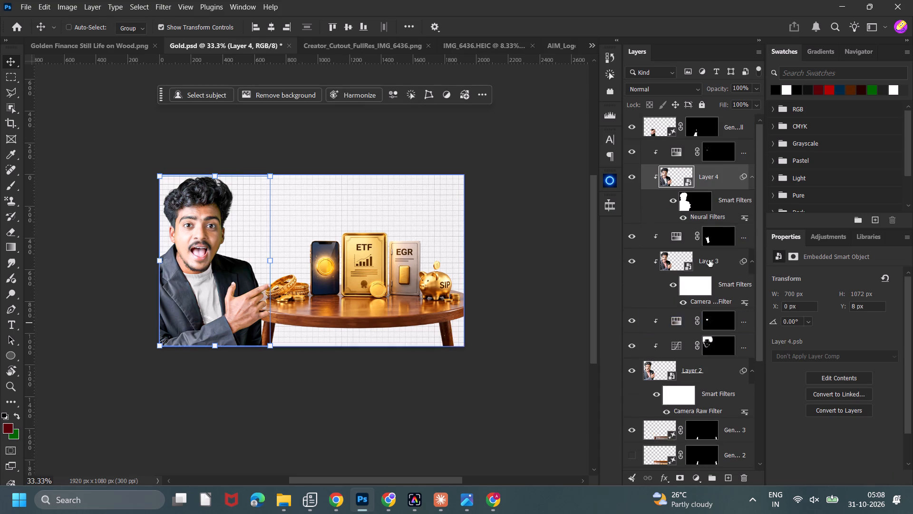
{"action": "left_click", "coordinate": [681, 152]}
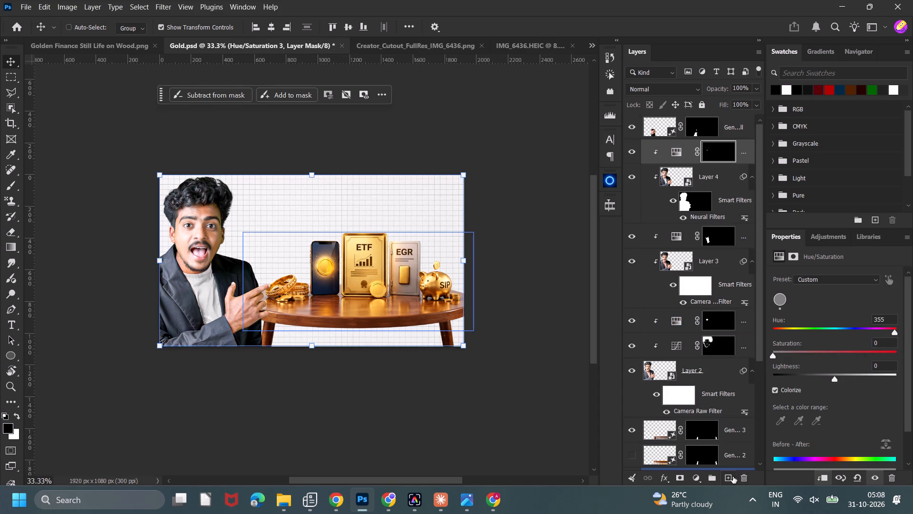
{"action": "left_click", "coordinate": [733, 476]}
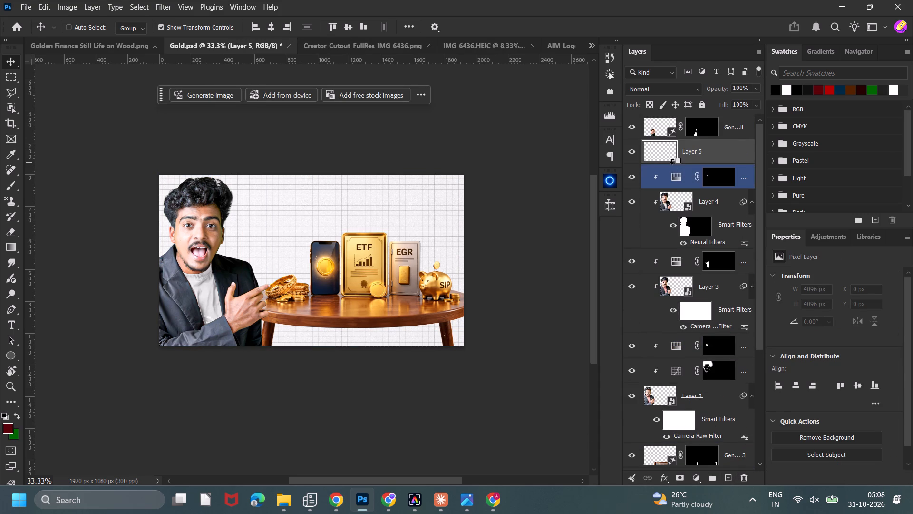
{"action": "left_click", "coordinate": [672, 164], "text": "alt"}
Switch to the Brush tool with white as the foreground colour and black as the background colour.
{"action": "key", "text": "b"}
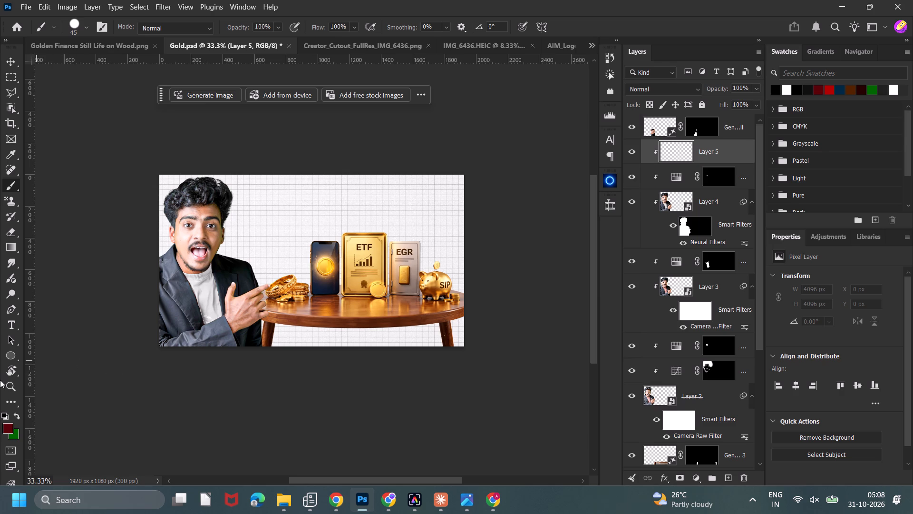
{"action": "key", "text": "ctrl+equal"}
{"action": "key", "text": "ctrl+equal"}
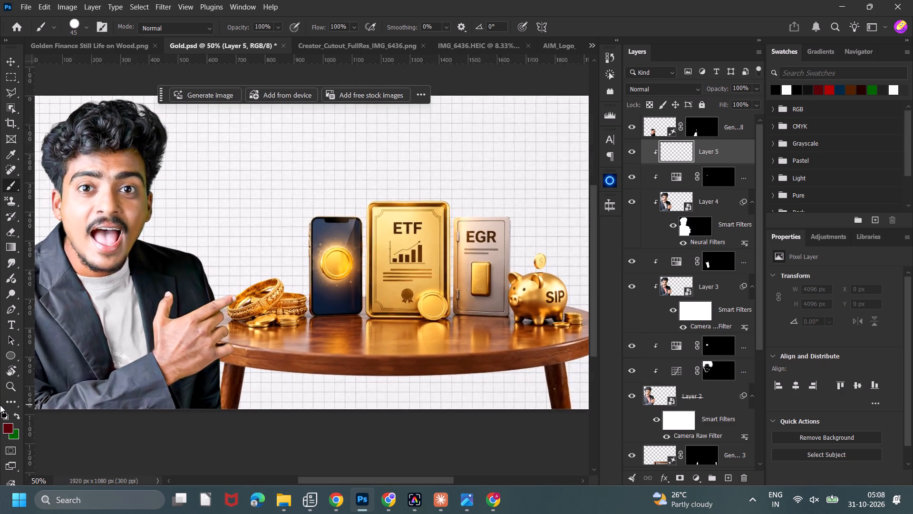
{"action": "key", "text": "ctrl+minus"}
{"action": "key", "text": "x"}
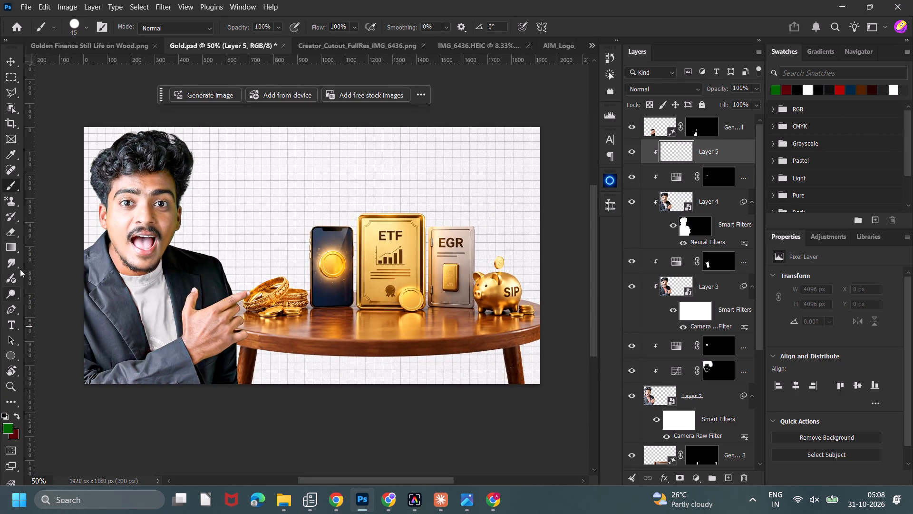
{"action": "left_click", "coordinate": [3, 417]}
{"action": "left_click", "coordinate": [14, 413]}
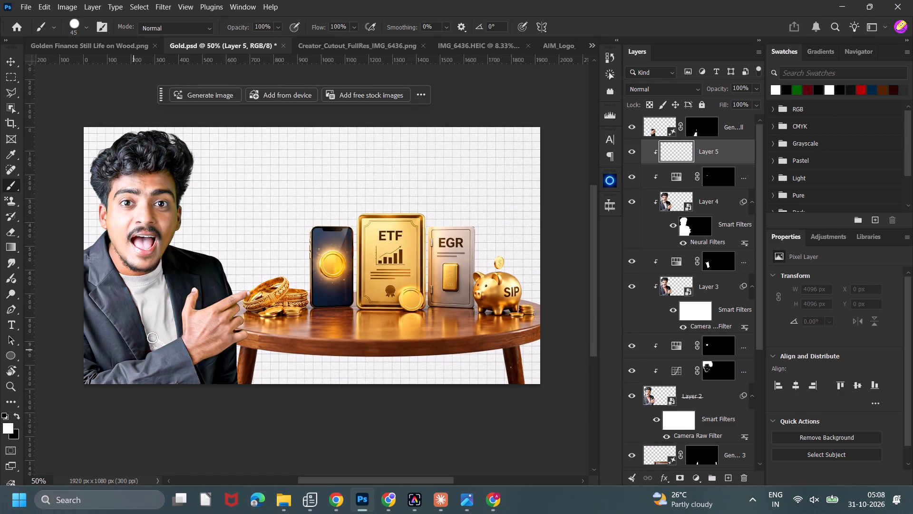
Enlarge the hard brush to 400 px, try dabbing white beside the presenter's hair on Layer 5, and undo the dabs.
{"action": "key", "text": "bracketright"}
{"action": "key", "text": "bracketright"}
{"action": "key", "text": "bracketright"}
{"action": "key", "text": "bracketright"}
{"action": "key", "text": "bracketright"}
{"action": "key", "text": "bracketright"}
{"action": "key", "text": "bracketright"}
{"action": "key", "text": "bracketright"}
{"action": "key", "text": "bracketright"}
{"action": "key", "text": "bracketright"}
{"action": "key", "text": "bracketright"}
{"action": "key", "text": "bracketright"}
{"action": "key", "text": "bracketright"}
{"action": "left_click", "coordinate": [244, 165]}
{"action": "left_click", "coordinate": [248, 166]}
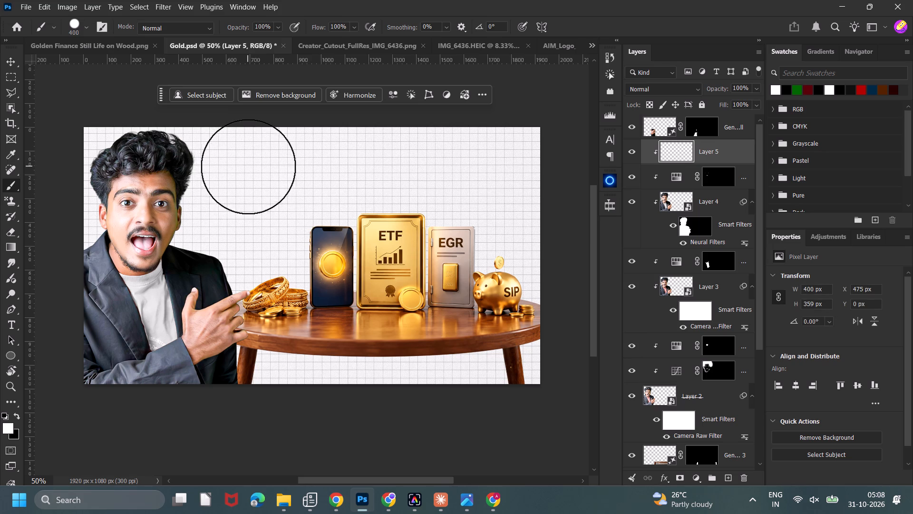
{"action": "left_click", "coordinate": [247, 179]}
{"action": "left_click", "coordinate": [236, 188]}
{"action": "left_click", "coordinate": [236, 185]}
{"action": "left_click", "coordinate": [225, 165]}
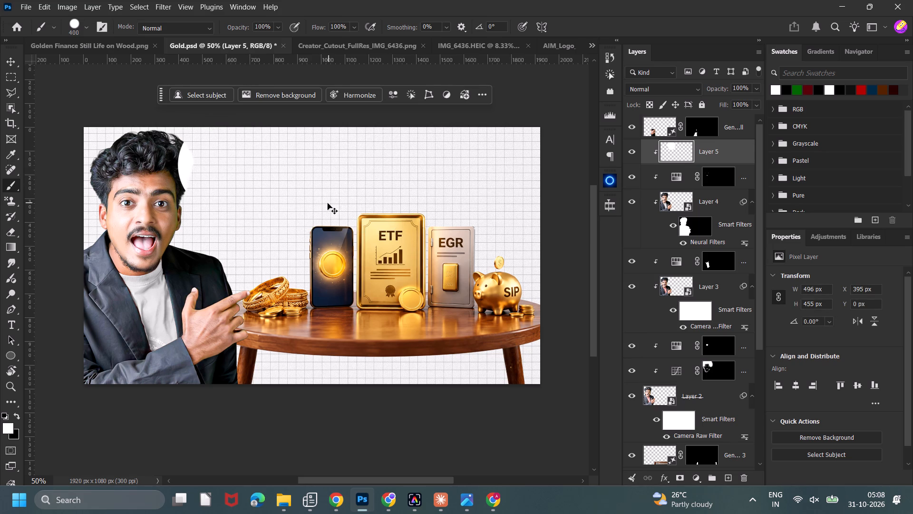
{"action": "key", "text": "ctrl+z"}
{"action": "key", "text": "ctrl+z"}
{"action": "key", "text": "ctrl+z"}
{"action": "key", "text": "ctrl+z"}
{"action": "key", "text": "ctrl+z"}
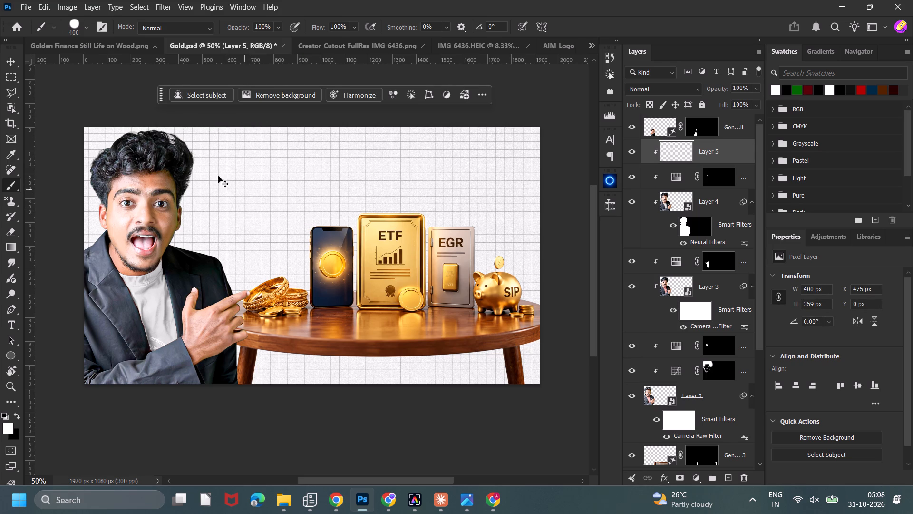
Change the brush to the Soft Round preset with 0% hardness.
{"action": "left_click", "coordinate": [71, 25]}
{"action": "left_click", "coordinate": [106, 182]}
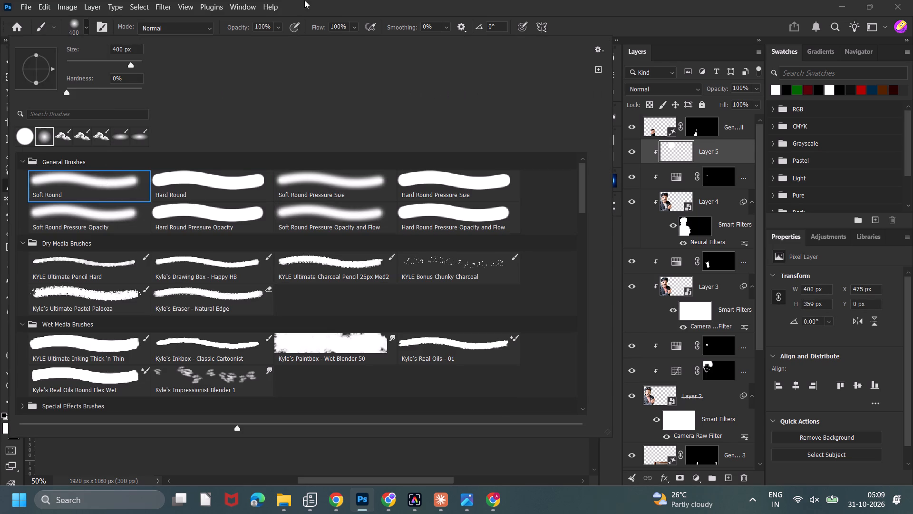
{"action": "left_click", "coordinate": [305, 3]}
Set Layer 5's blend mode to Linear Dodge (Add) and reduce the brush size to 200 px.
{"action": "left_click", "coordinate": [667, 89]}
{"action": "left_click", "coordinate": [660, 225]}
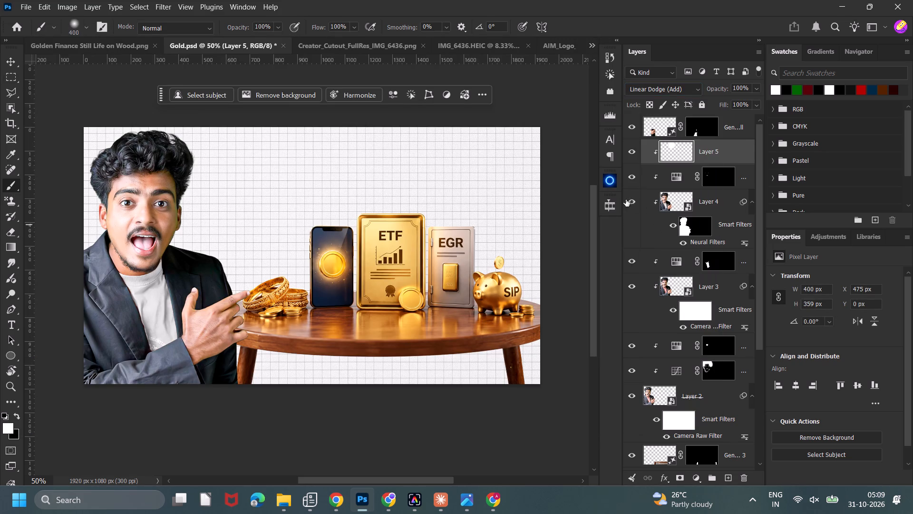
{"action": "key", "text": "bracketleft"}
{"action": "key", "text": "bracketleft"}
{"action": "key", "text": "bracketleft"}
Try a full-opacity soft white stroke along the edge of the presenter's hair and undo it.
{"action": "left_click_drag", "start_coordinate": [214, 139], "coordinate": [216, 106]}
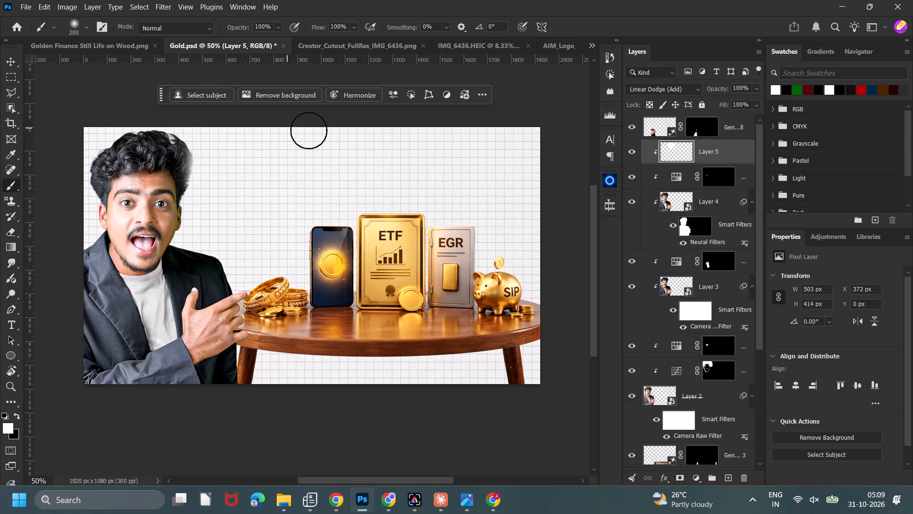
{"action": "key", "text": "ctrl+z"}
Lower the brush opacity to 31% and paint soft white along the presenter's hair edge and shoulder on Layer 5.
{"action": "left_click_drag", "start_coordinate": [237, 27], "coordinate": [194, 44]}
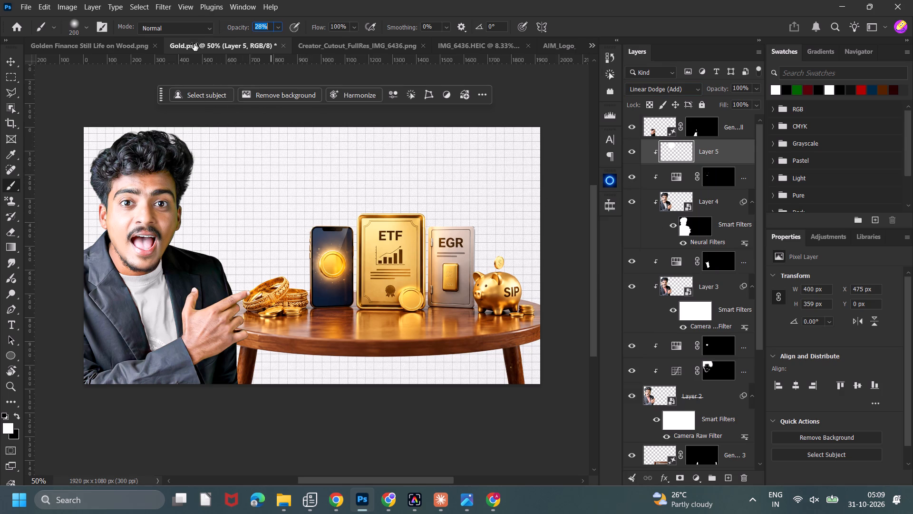
{"action": "left_click_drag", "start_coordinate": [194, 44], "coordinate": [196, 45]}
{"action": "left_click_drag", "start_coordinate": [221, 149], "coordinate": [202, 204]}
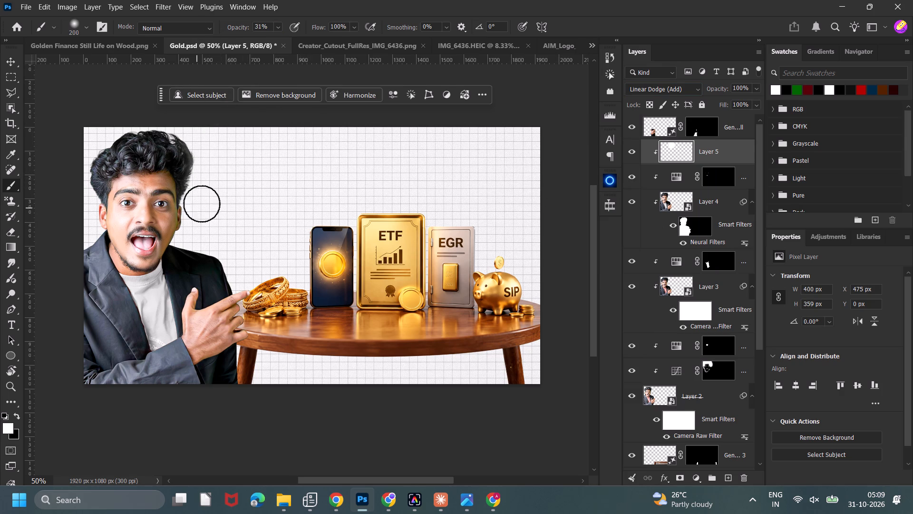
{"action": "left_click_drag", "start_coordinate": [202, 204], "coordinate": [225, 238]}
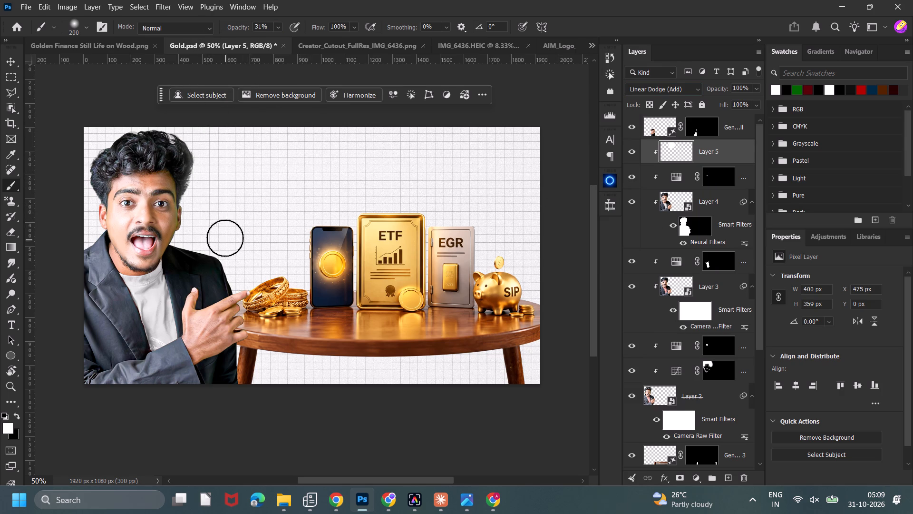
{"action": "left_click_drag", "start_coordinate": [225, 238], "coordinate": [242, 230]}
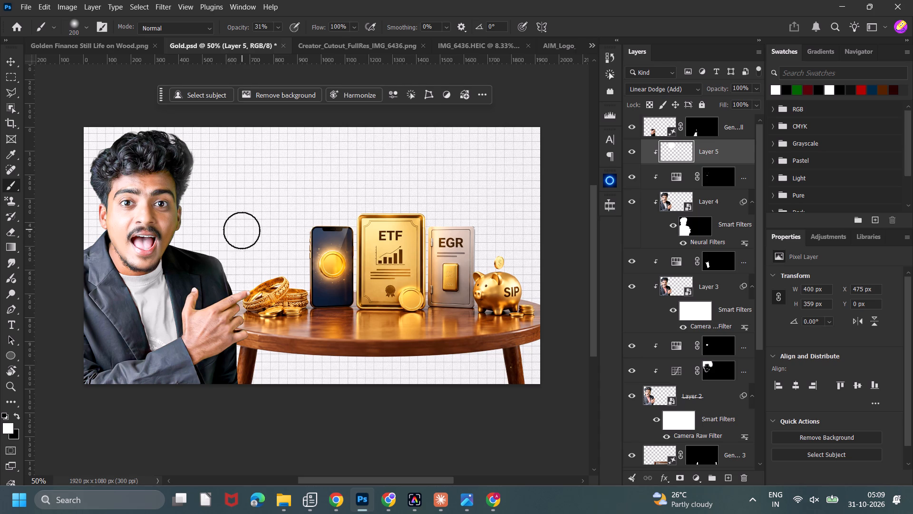
{"action": "left_click_drag", "start_coordinate": [242, 230], "coordinate": [213, 215]}
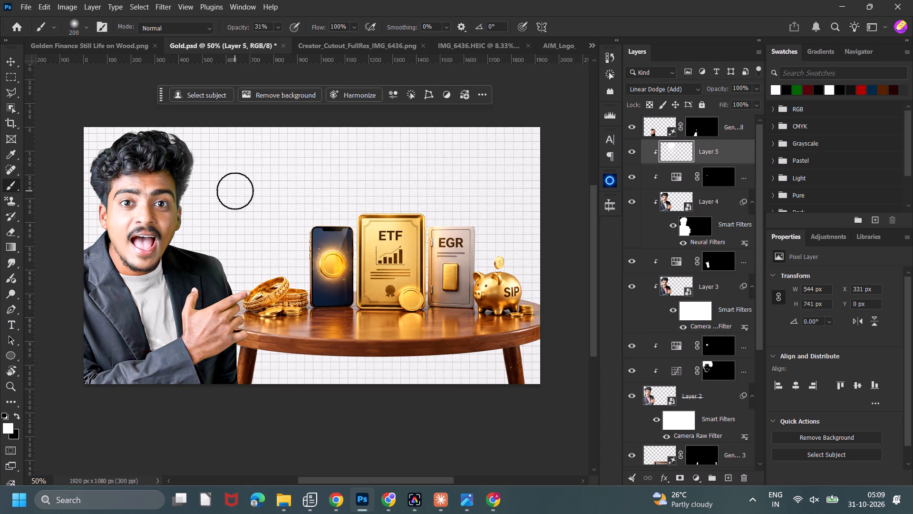
Reduce the soft brush to 100 px and paint a faint white highlight along the presenter's collar and upper shoulder on Layer 5.
{"action": "key", "text": "bracketleft"}
{"action": "key", "text": "bracketleft"}
{"action": "key", "text": "bracketleft"}
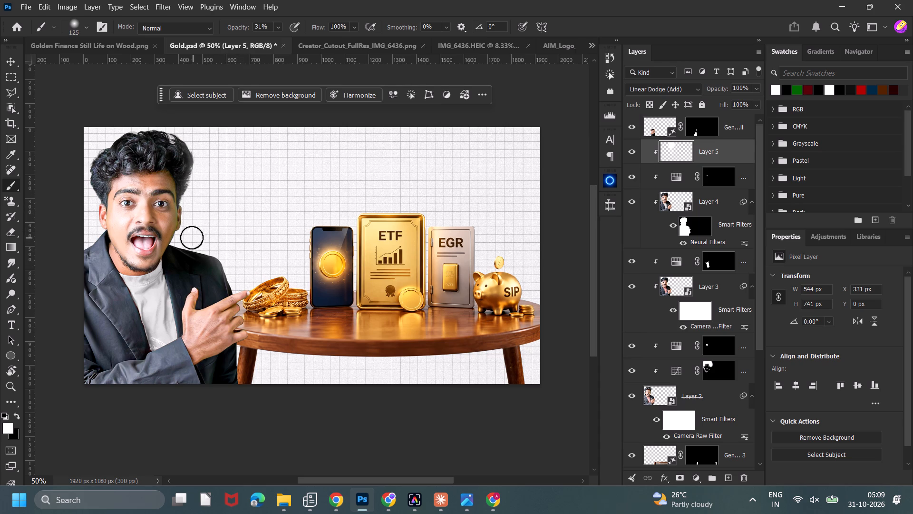
{"action": "key", "text": "bracketleft"}
{"action": "left_click", "coordinate": [186, 238]}
{"action": "left_click_drag", "start_coordinate": [186, 239], "coordinate": [209, 243]}
{"action": "left_click_drag", "start_coordinate": [209, 243], "coordinate": [213, 244]}
{"action": "key", "text": "ctrl+z"}
{"action": "left_click_drag", "start_coordinate": [213, 245], "coordinate": [186, 241]}
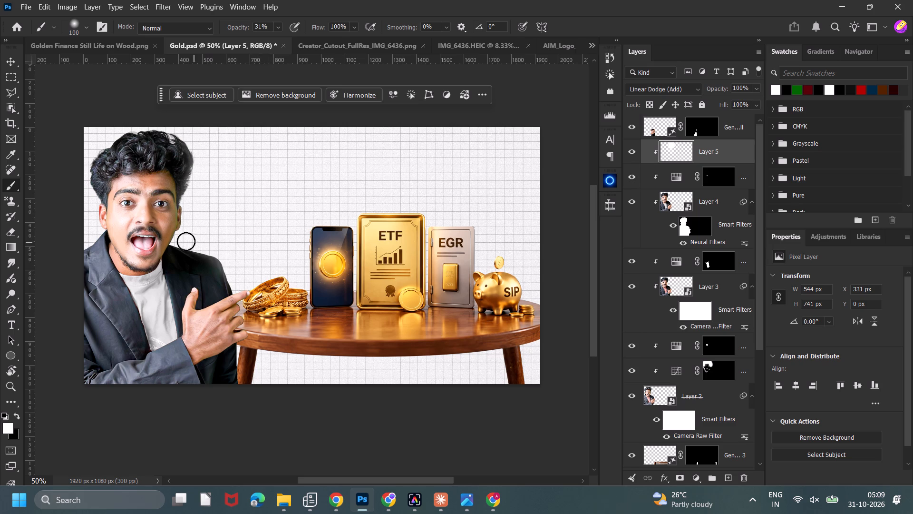
{"action": "left_click_drag", "start_coordinate": [186, 241], "coordinate": [179, 238]}
Add a white inner shadow to Layer 4 at 100% opacity, with choke 0%, size 0 px and global light off.
{"action": "left_click", "coordinate": [712, 200]}
{"action": "double_click", "coordinate": [728, 209]}
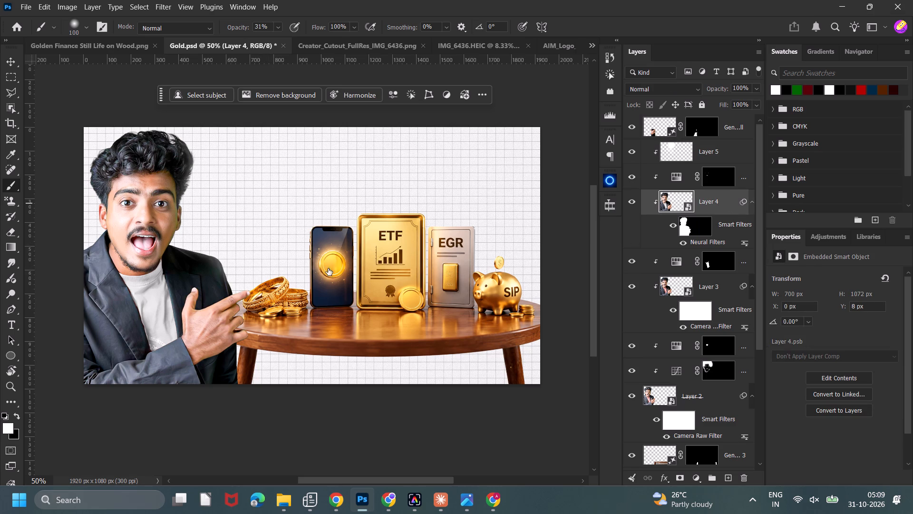
{"action": "left_click", "coordinate": [463, 191]}
{"action": "left_click", "coordinate": [475, 192]}
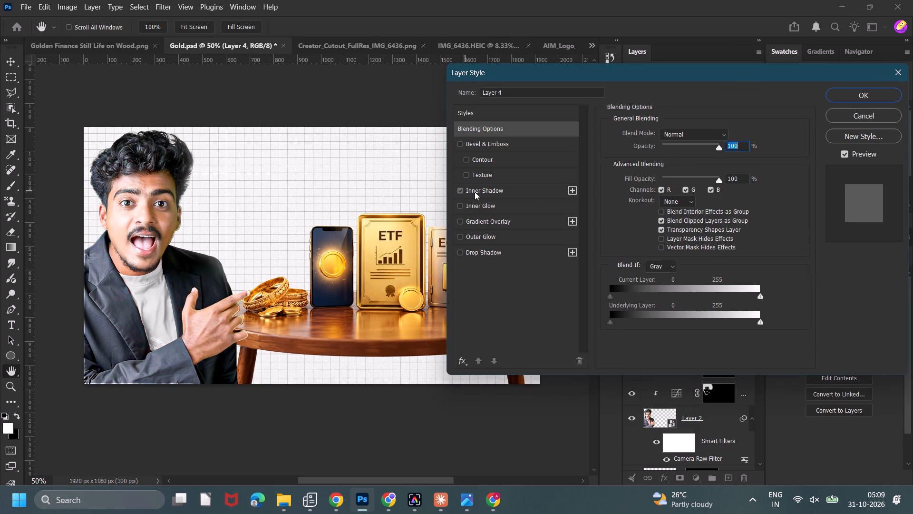
{"action": "left_click_drag", "start_coordinate": [698, 151], "coordinate": [732, 151]}
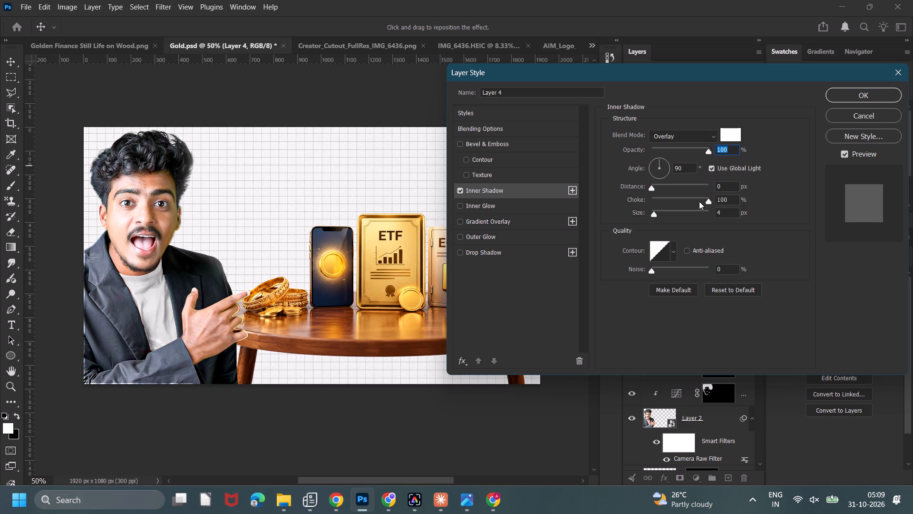
{"action": "left_click_drag", "start_coordinate": [700, 202], "coordinate": [574, 208]}
{"action": "left_click_drag", "start_coordinate": [653, 213], "coordinate": [613, 218]}
{"action": "left_click", "coordinate": [710, 169]}
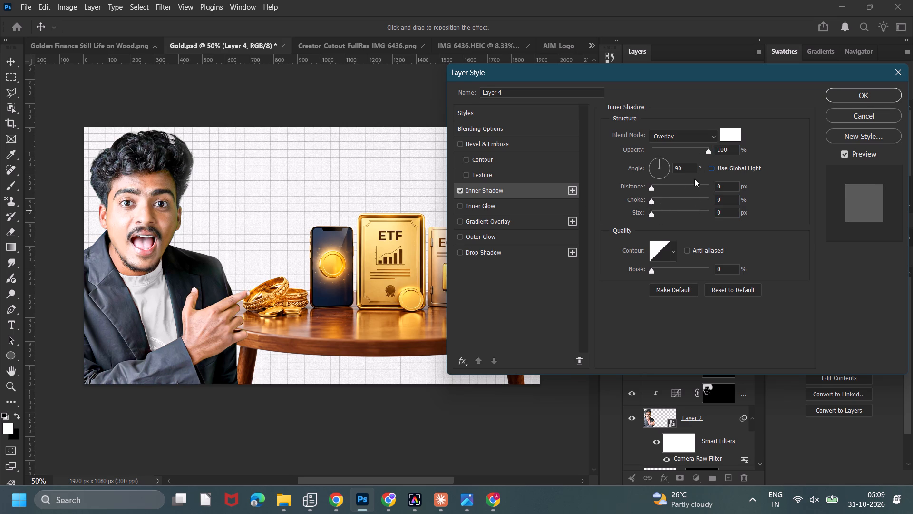
Set Layer 4's inner shadow to Linear Dodge (Add), angle 43° and distance 3 px, and apply the style.
{"action": "left_click_drag", "start_coordinate": [652, 188], "coordinate": [661, 190]}
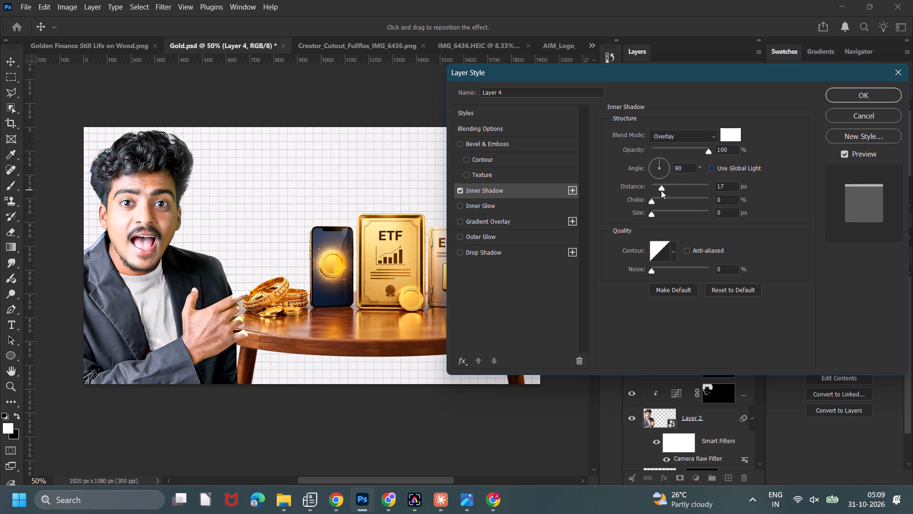
{"action": "left_click_drag", "start_coordinate": [661, 190], "coordinate": [658, 192]}
{"action": "left_click", "coordinate": [675, 134]}
{"action": "left_click", "coordinate": [668, 275]}
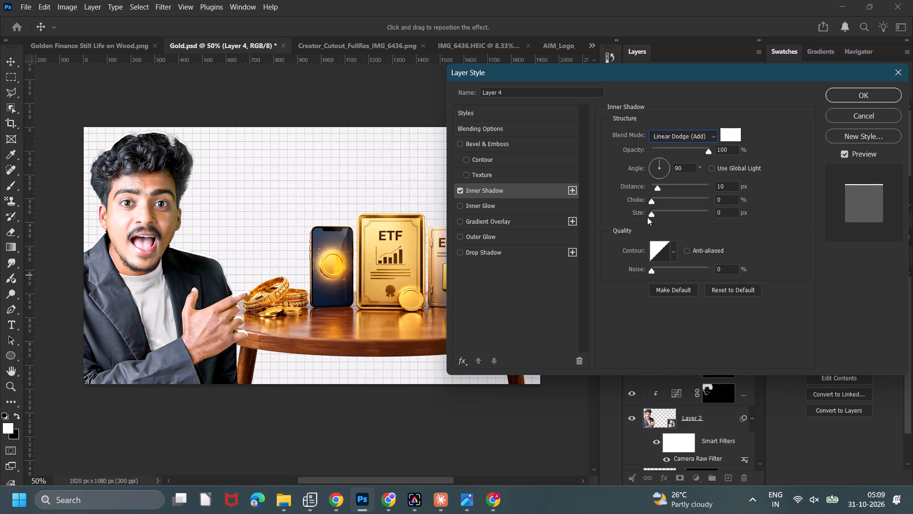
{"action": "left_click_drag", "start_coordinate": [660, 165], "coordinate": [666, 162]}
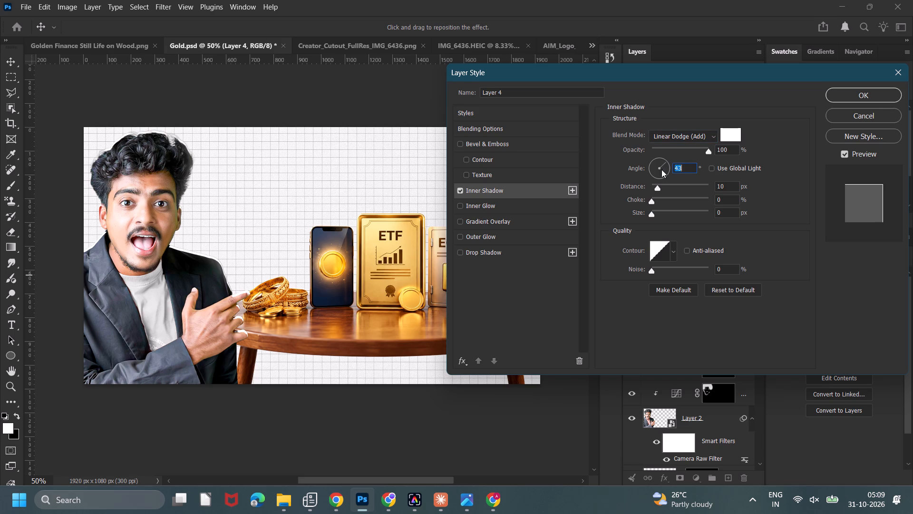
{"action": "left_click", "coordinate": [655, 186]}
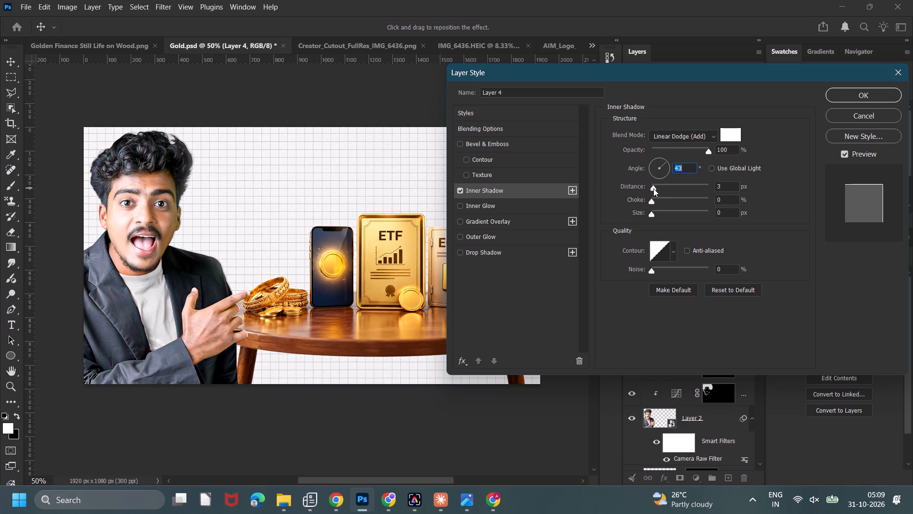
{"action": "left_click", "coordinate": [874, 97]}
Separate Layer 4's inner shadow into its own layer and place it directly above Layer 5 in the clipping stack.
{"action": "right_click", "coordinate": [697, 229]}
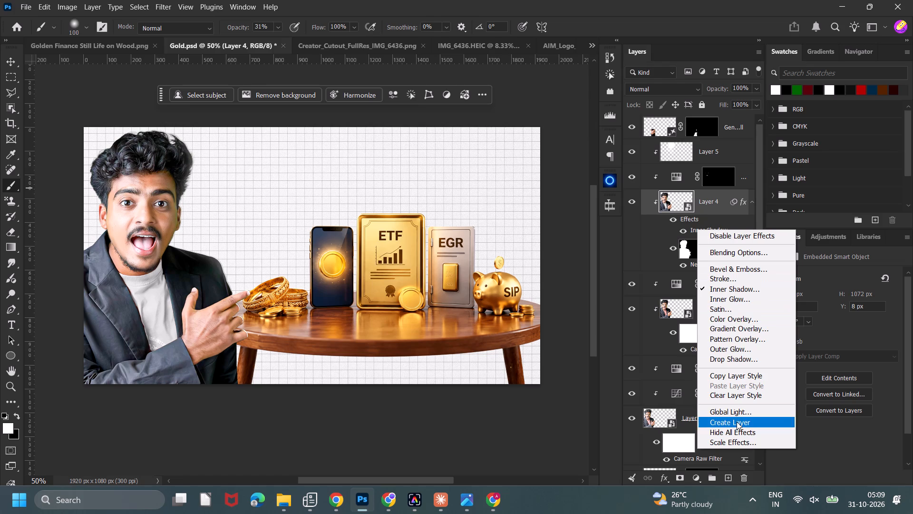
{"action": "left_click", "coordinate": [736, 425]}
{"action": "left_click", "coordinate": [420, 197]}
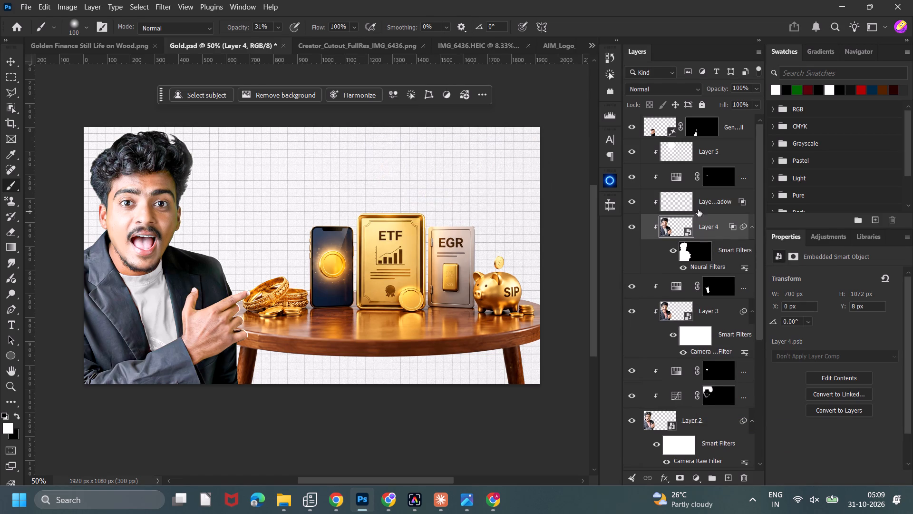
{"action": "left_click_drag", "start_coordinate": [705, 200], "coordinate": [704, 138]}
{"action": "left_click", "coordinate": [703, 152]}
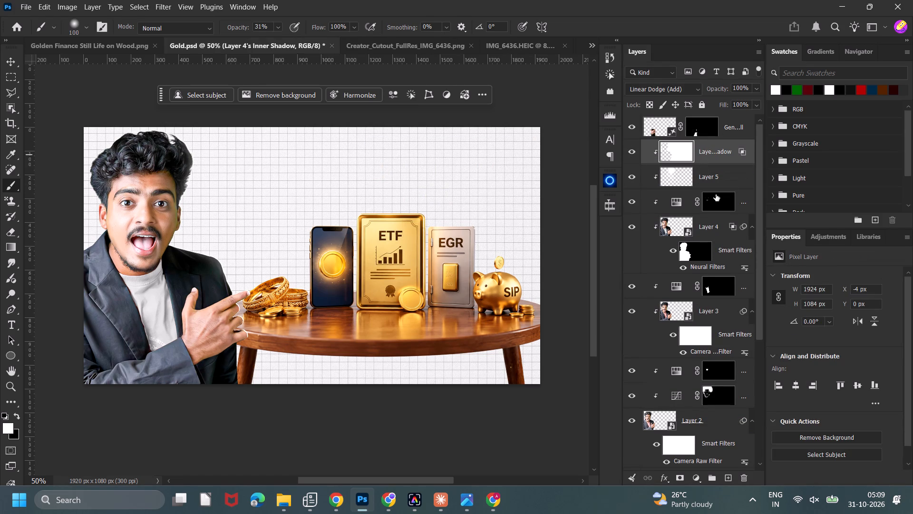
Add a black mask to the inner shadow layer and paint white beside the presenter's hair with a 400 px brush at 31% opacity.
{"action": "left_click", "coordinate": [677, 473], "text": "alt"}
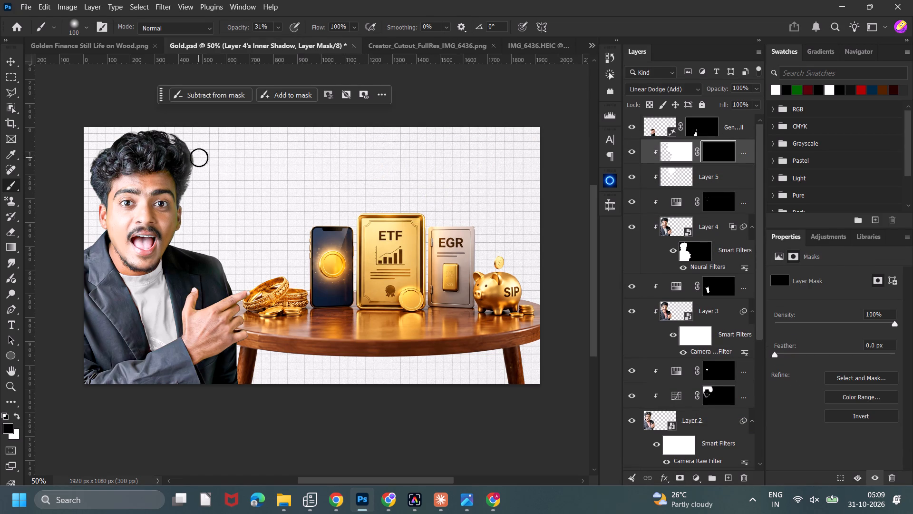
{"action": "key", "text": "x"}
{"action": "key", "text": "bracketright"}
{"action": "key", "text": "bracketright"}
{"action": "key", "text": "bracketright"}
{"action": "key", "text": "bracketright"}
{"action": "key", "text": "bracketright"}
{"action": "key", "text": "bracketright"}
{"action": "key", "text": "bracketright"}
{"action": "left_click_drag", "start_coordinate": [208, 143], "coordinate": [208, 182]}
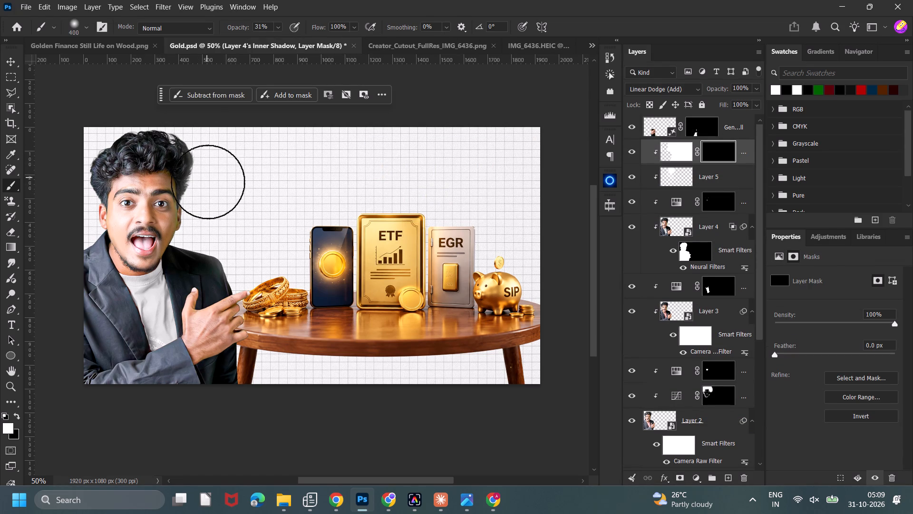
{"action": "left_click_drag", "start_coordinate": [208, 182], "coordinate": [210, 167]}
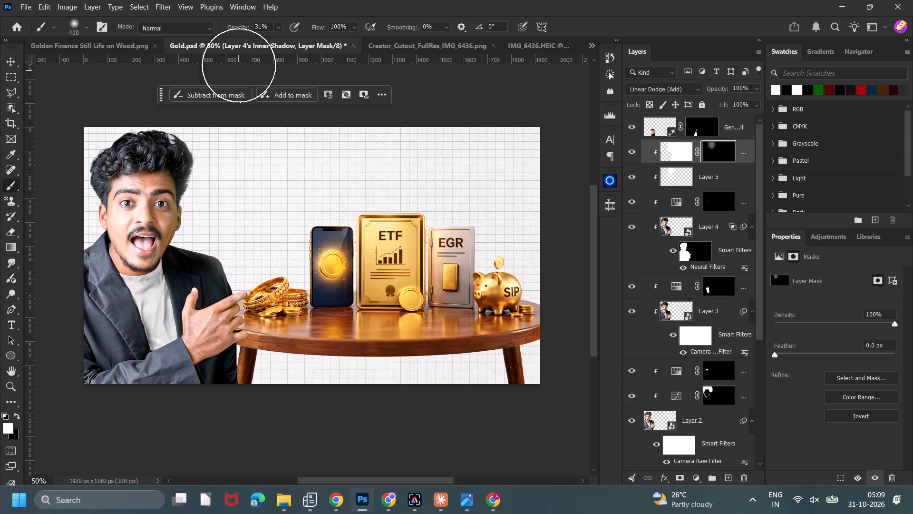
Raise the brush opacity to 100% and paint white on the inner shadow mask along the presenter's hair, shoulder and arm on both sides.
{"action": "left_click_drag", "start_coordinate": [235, 28], "coordinate": [512, 65]}
{"action": "left_click_drag", "start_coordinate": [192, 141], "coordinate": [208, 184]}
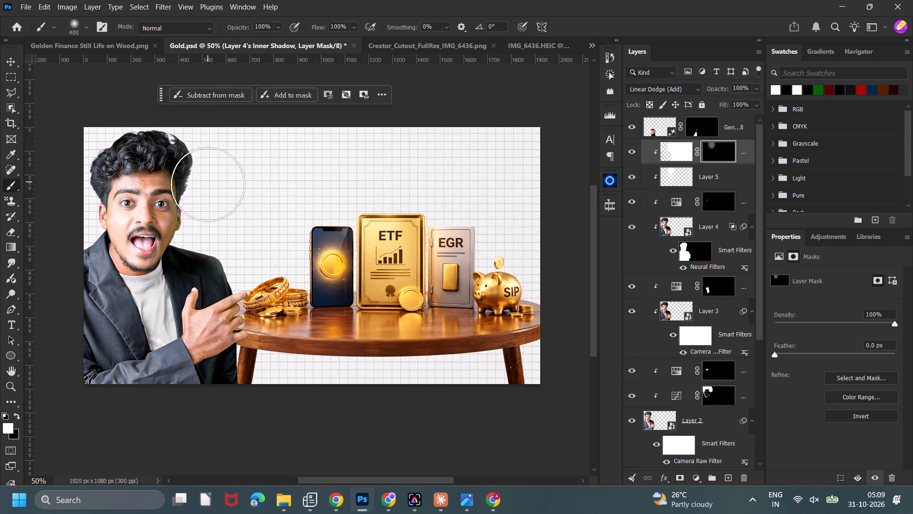
{"action": "left_click_drag", "start_coordinate": [208, 184], "coordinate": [235, 278]}
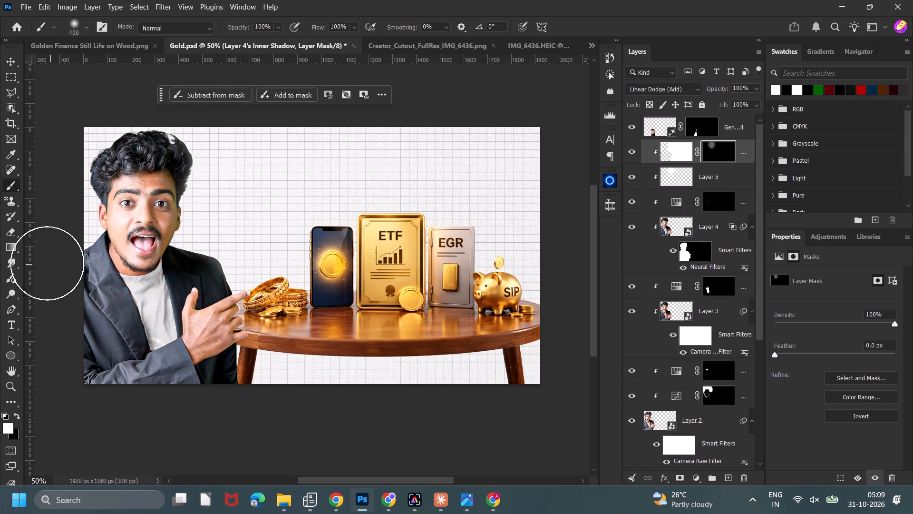
{"action": "left_click", "coordinate": [87, 232]}
{"action": "left_click_drag", "start_coordinate": [95, 152], "coordinate": [94, 143]}
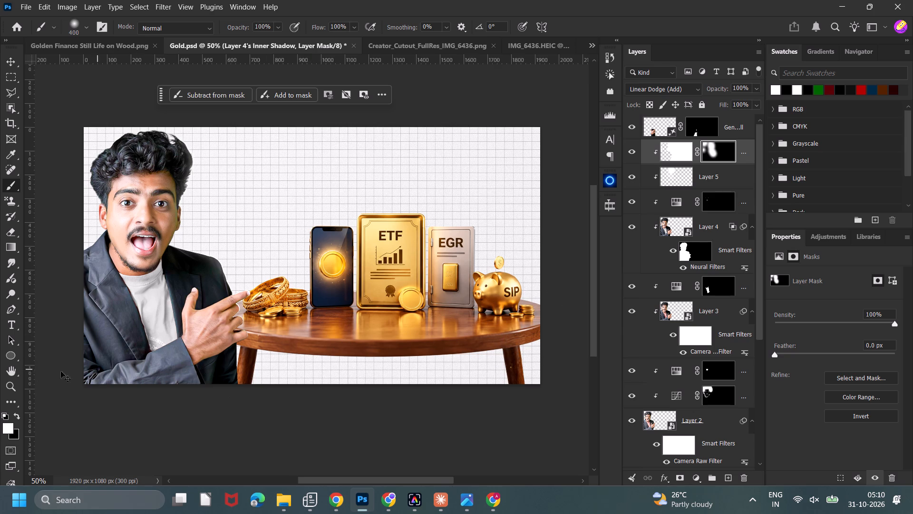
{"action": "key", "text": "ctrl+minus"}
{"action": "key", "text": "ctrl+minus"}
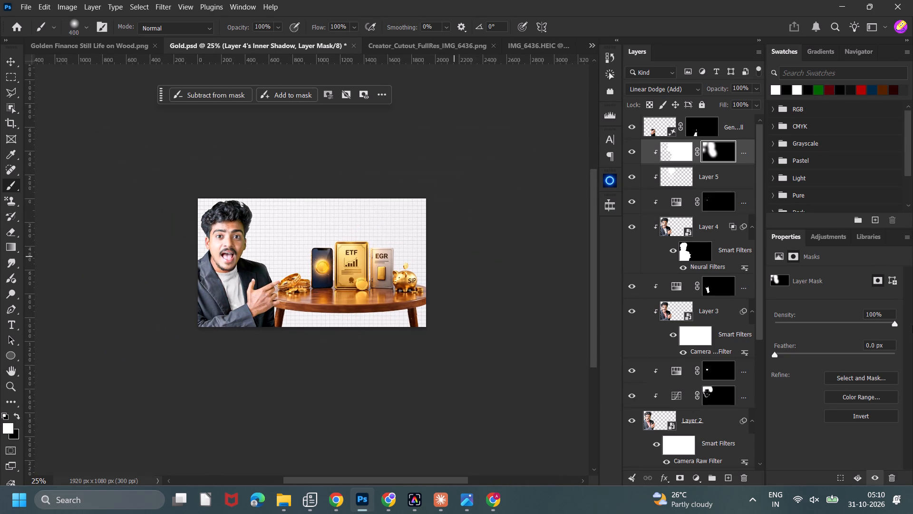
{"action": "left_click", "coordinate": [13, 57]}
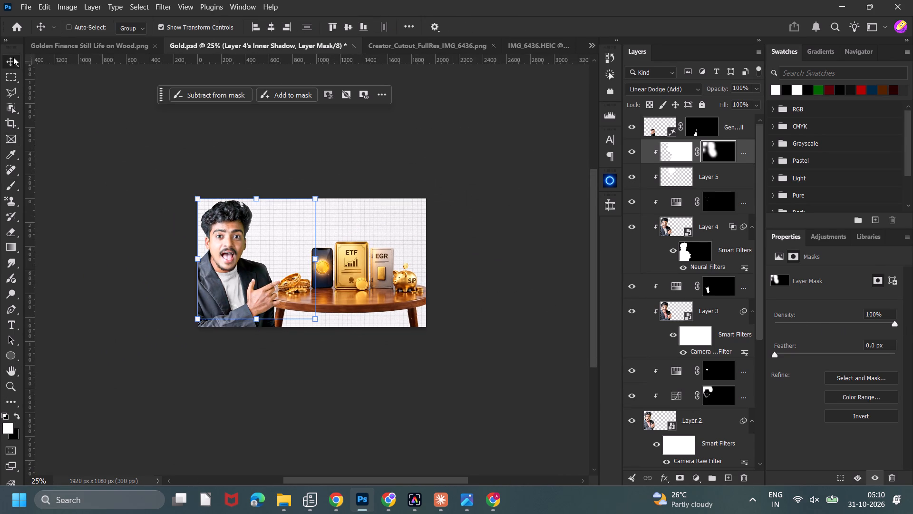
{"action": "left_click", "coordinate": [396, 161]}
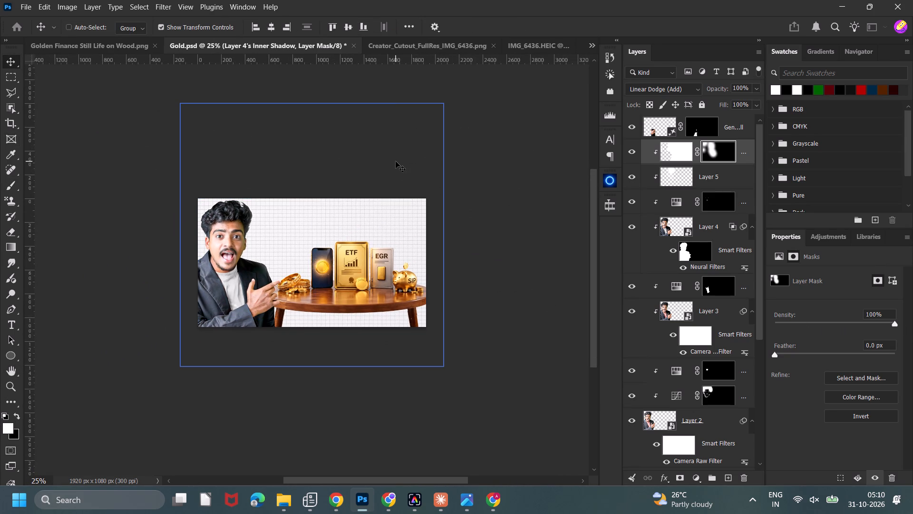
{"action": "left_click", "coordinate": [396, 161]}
{"action": "left_click", "coordinate": [335, 488]}
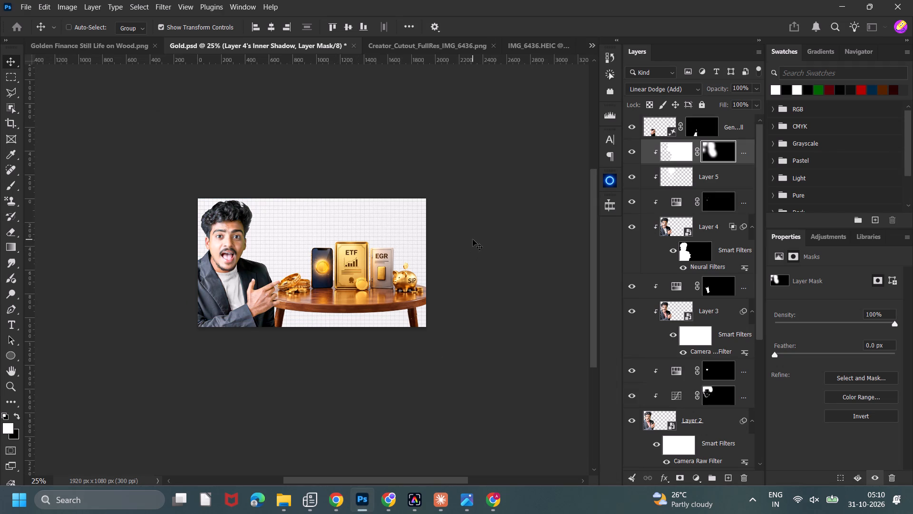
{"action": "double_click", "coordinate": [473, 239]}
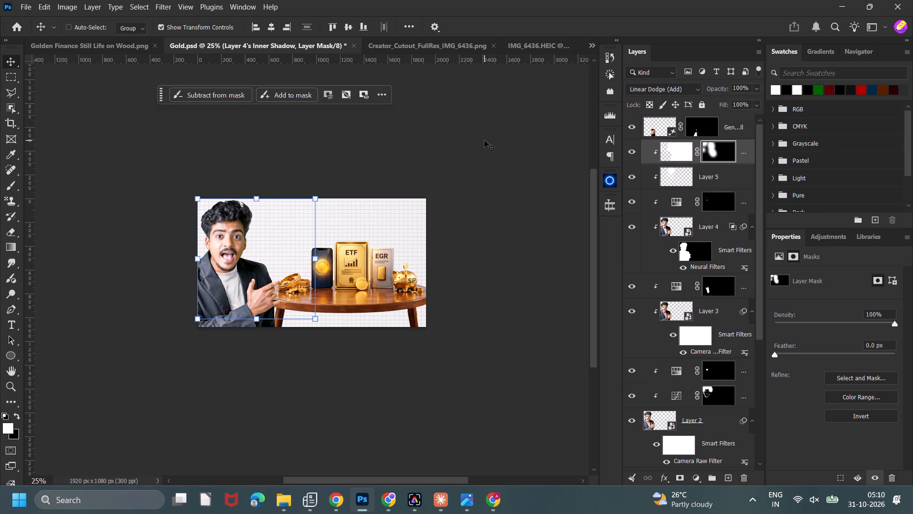
Add the headline text GOLD in white Poppins Bold at 48 pt near the thumbnail's upper edge beside the presenter's hair.
{"action": "key", "text": "t"}
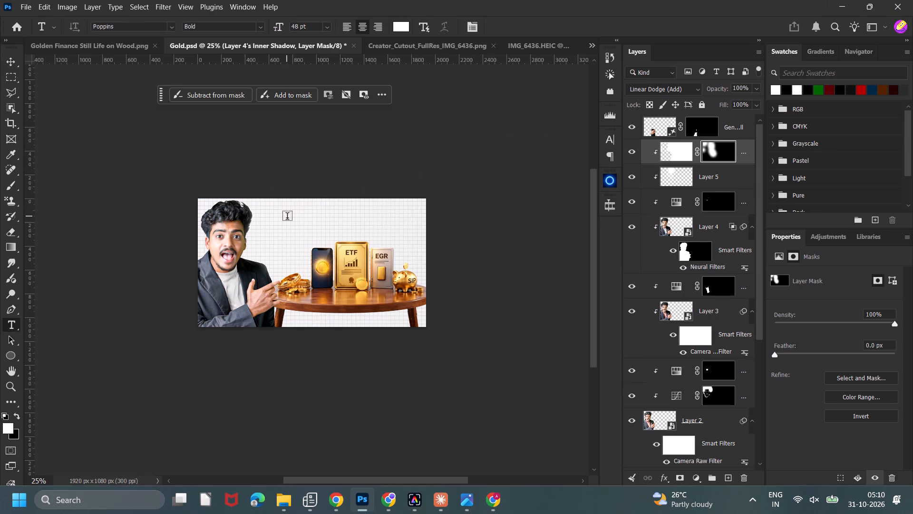
{"action": "left_click", "coordinate": [278, 220]}
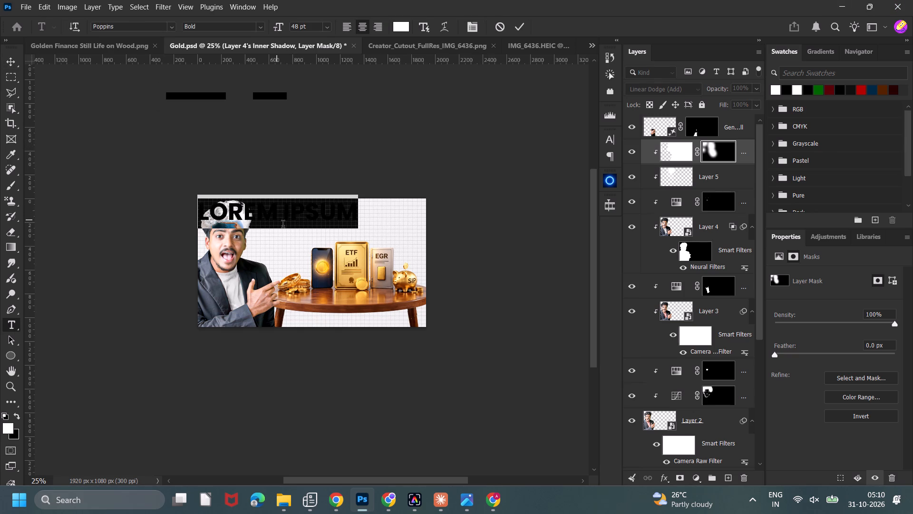
{"action": "key", "text": "g"}
{"action": "key", "text": "o"}
{"action": "key", "text": "l"}
{"action": "key", "text": "d"}
{"action": "key", "text": "space"}
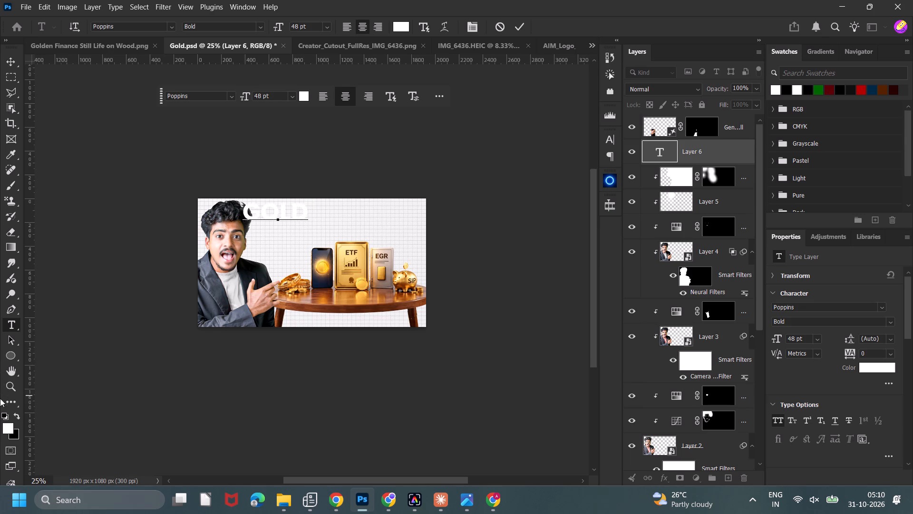
{"action": "left_click", "coordinate": [524, 23]}
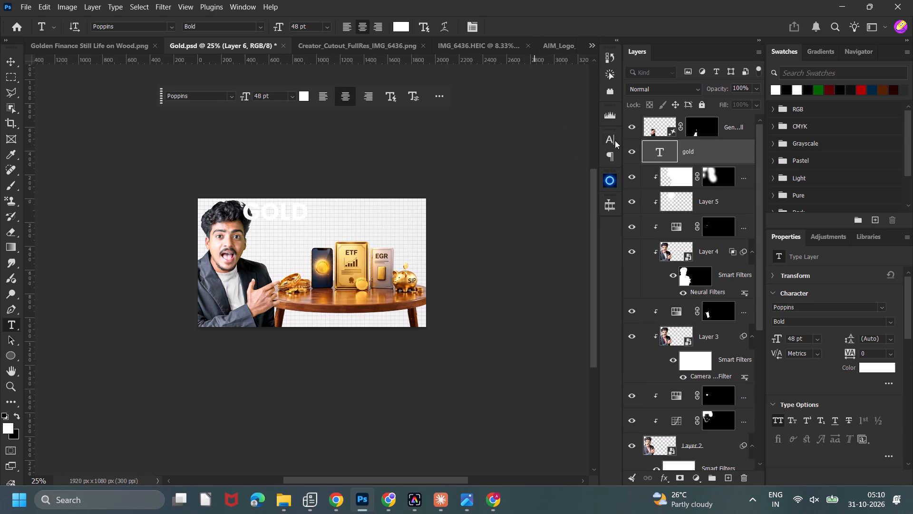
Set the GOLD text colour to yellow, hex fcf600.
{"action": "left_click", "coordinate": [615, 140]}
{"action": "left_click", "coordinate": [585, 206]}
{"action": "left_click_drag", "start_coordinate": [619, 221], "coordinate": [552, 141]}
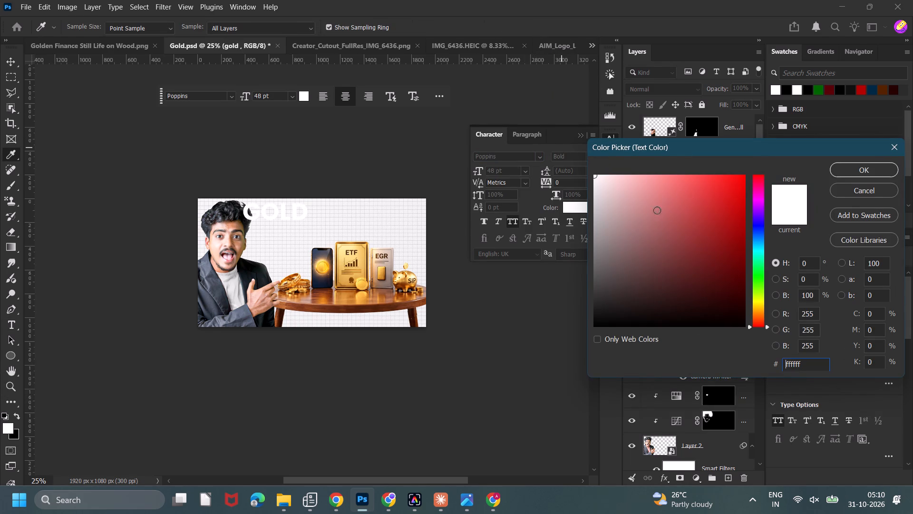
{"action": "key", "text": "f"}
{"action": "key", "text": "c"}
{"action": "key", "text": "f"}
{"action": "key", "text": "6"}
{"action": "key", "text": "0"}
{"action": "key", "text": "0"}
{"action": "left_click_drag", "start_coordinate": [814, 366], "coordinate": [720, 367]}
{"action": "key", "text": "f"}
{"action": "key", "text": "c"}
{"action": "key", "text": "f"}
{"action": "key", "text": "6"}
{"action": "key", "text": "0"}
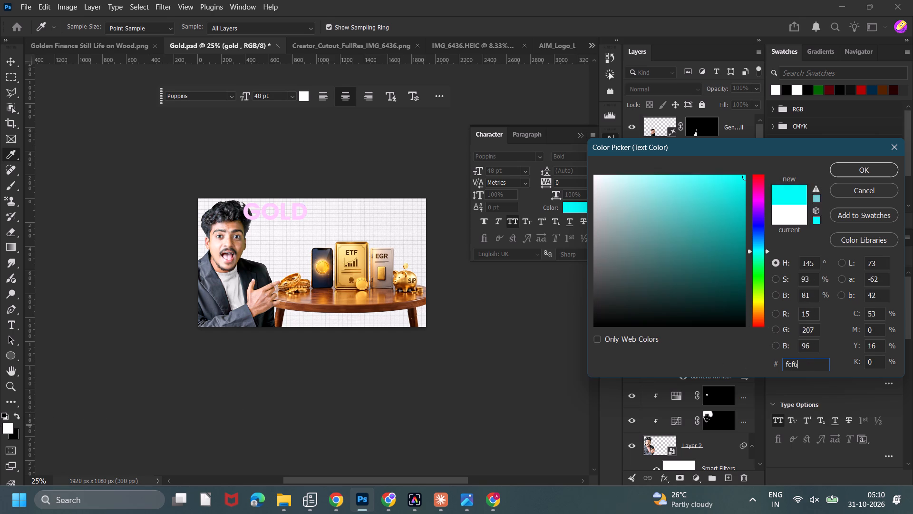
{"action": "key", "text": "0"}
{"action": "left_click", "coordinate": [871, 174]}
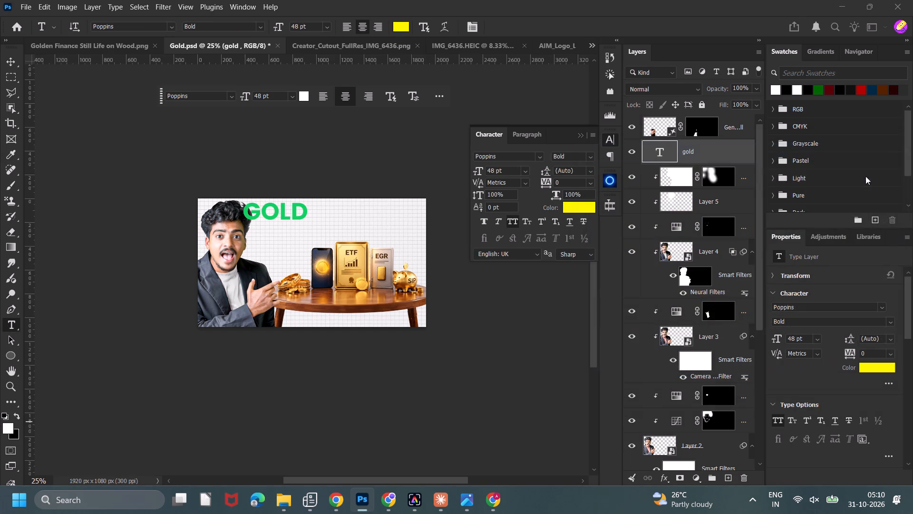
Move the gold text layer to the top of the layer stack and shift the text clear of the presenter's hair.
{"action": "left_click_drag", "start_coordinate": [693, 149], "coordinate": [693, 112]}
{"action": "left_click", "coordinate": [12, 60]}
{"action": "left_click_drag", "start_coordinate": [368, 165], "coordinate": [384, 167]}
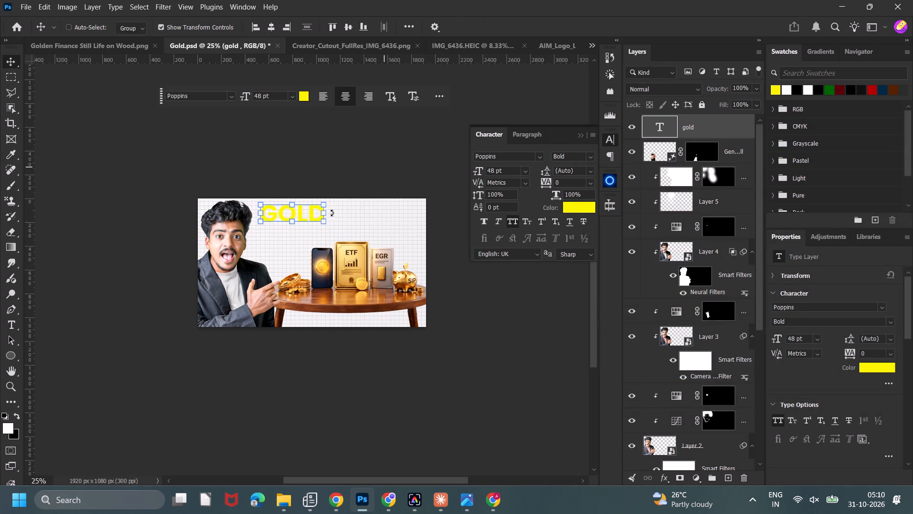
{"action": "left_click", "coordinate": [308, 215]}
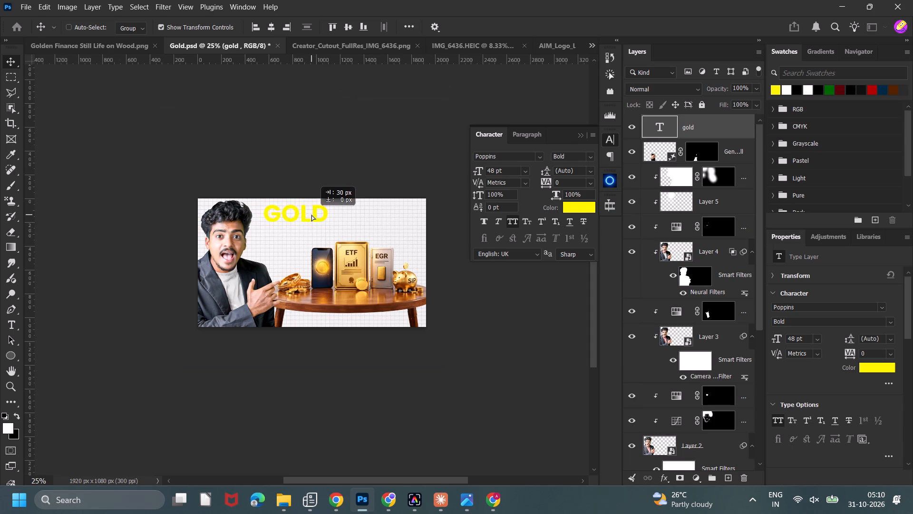
{"action": "left_click_drag", "start_coordinate": [326, 220], "coordinate": [334, 222]}
{"action": "left_click", "coordinate": [587, 33]}
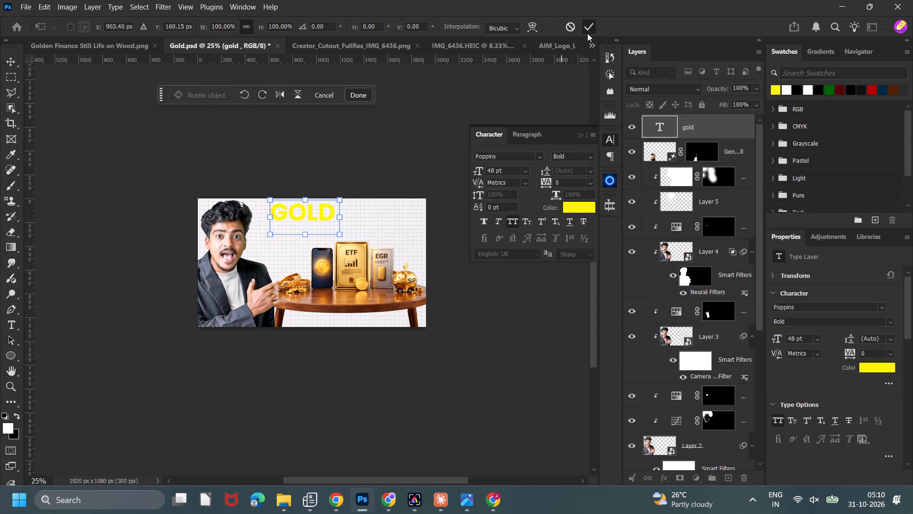
{"action": "left_click_drag", "start_coordinate": [364, 132], "coordinate": [355, 134]}
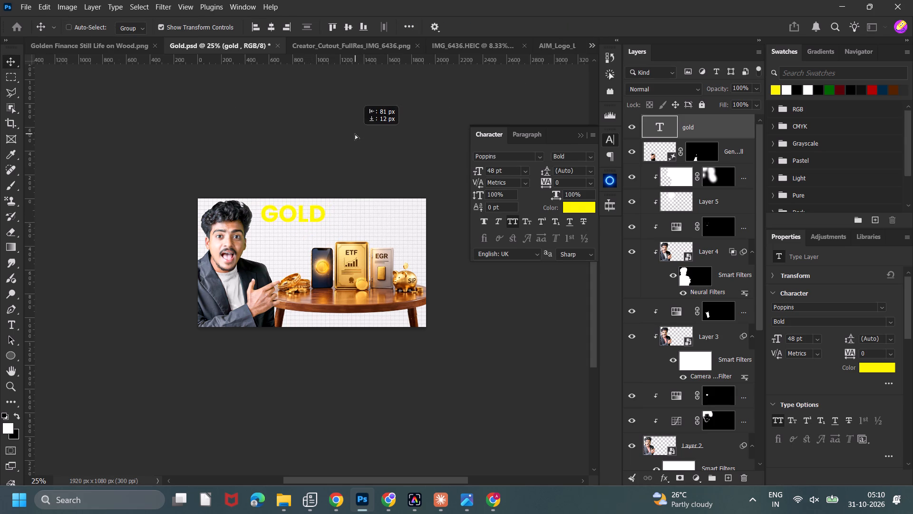
{"action": "left_click_drag", "start_coordinate": [355, 134], "coordinate": [351, 134]}
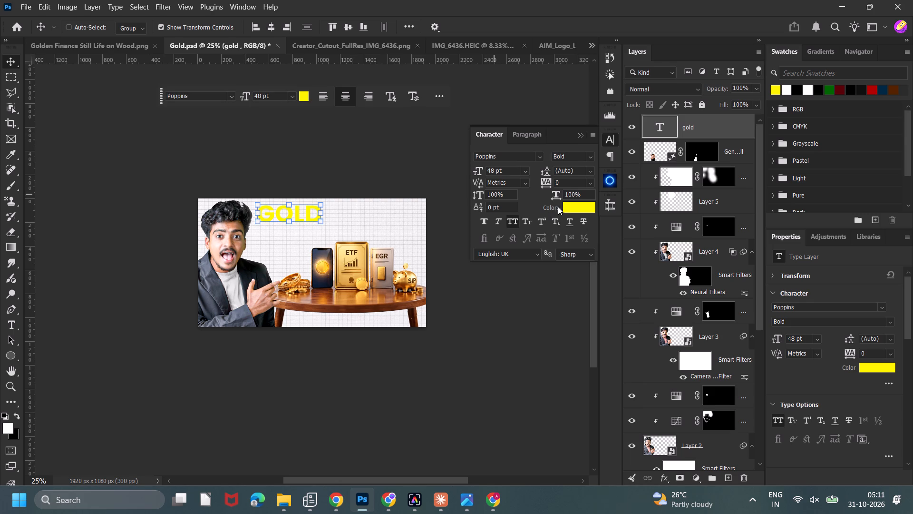
Set the GOLD text colour to white.
{"action": "left_click", "coordinate": [570, 207]}
{"action": "left_click_drag", "start_coordinate": [619, 218], "coordinate": [535, 140]}
{"action": "left_click", "coordinate": [839, 168]}
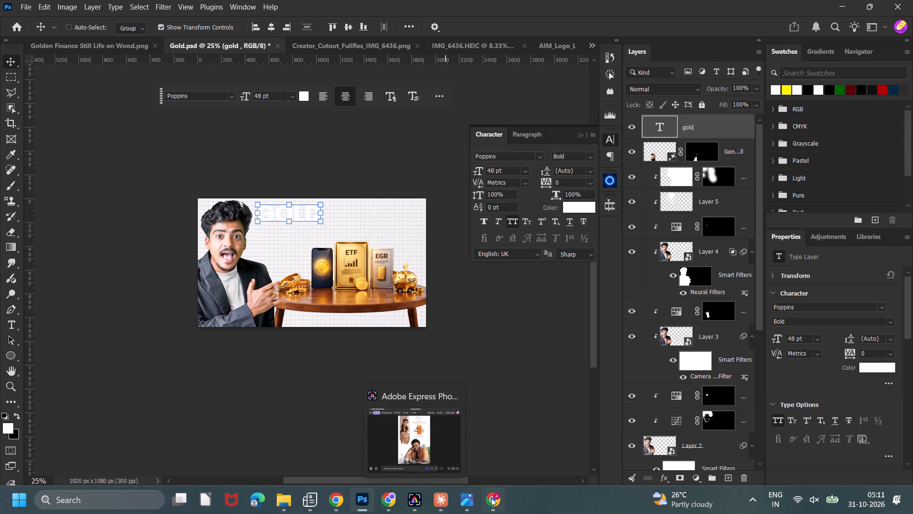
Switch to Chrome, open the Desh Telugu typing page, replace its text with లో, copy it and return to Photoshop.
{"action": "left_click", "coordinate": [399, 494]}
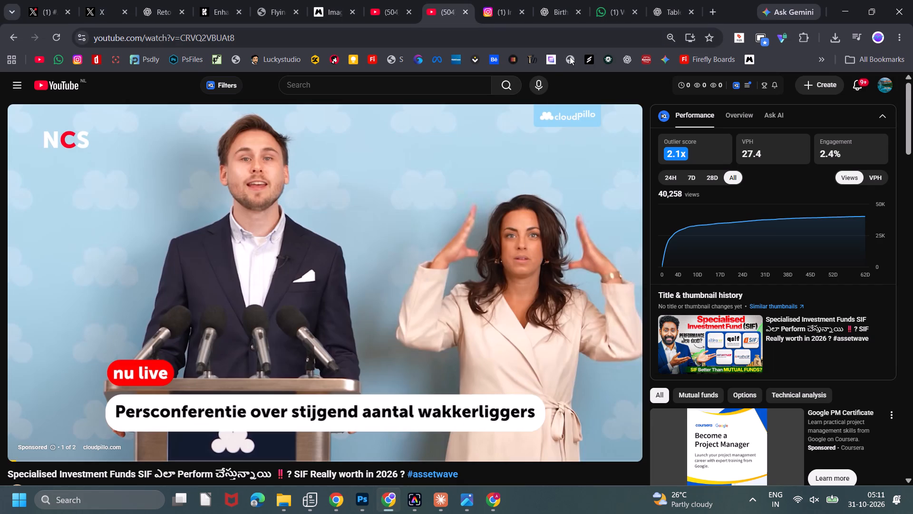
{"action": "left_click", "coordinate": [611, 59]}
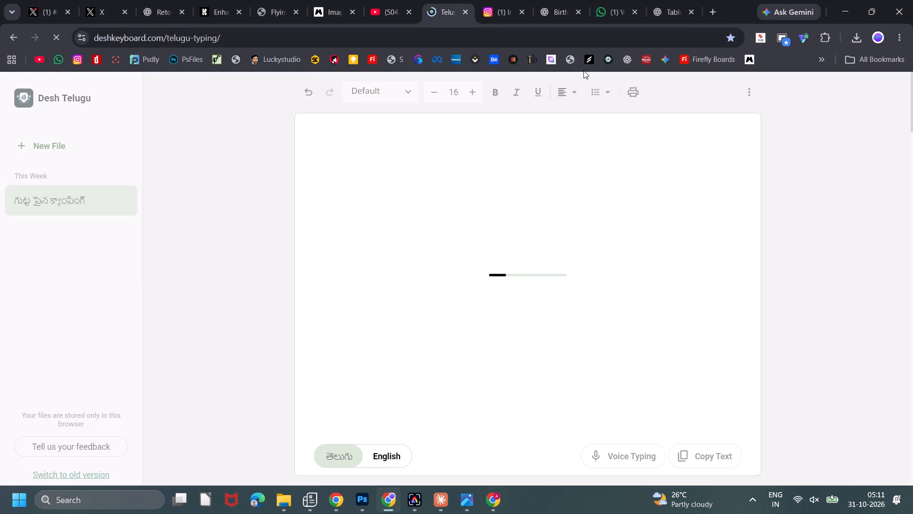
{"action": "left_click_drag", "start_coordinate": [409, 146], "coordinate": [209, 139]}
{"action": "key", "text": "l"}
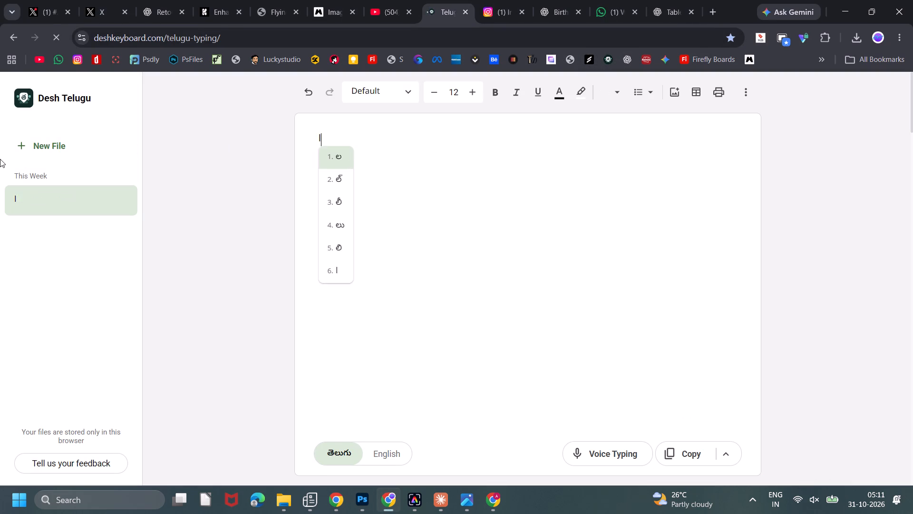
{"action": "key", "text": "o"}
{"action": "key", "text": "space"}
{"action": "key", "text": "ctrl+a"}
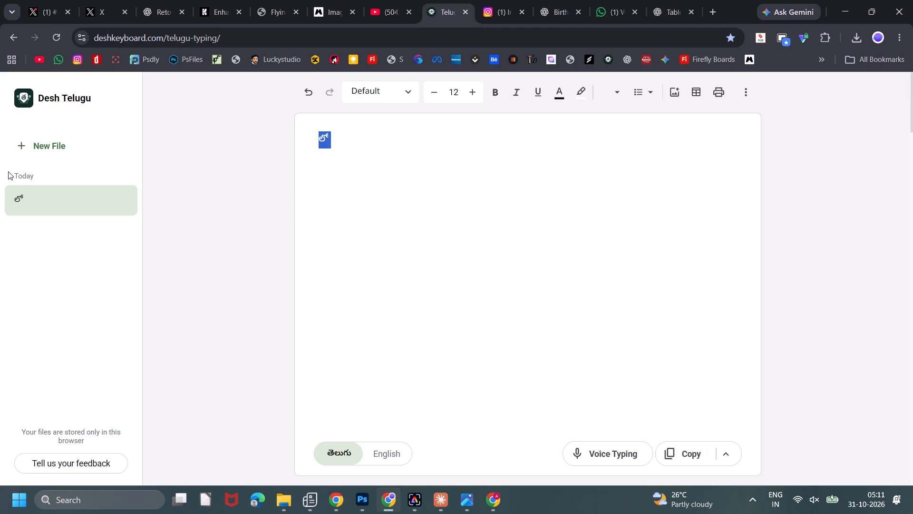
{"action": "key", "text": "ctrl+c"}
{"action": "key", "text": "alt+Tab"}
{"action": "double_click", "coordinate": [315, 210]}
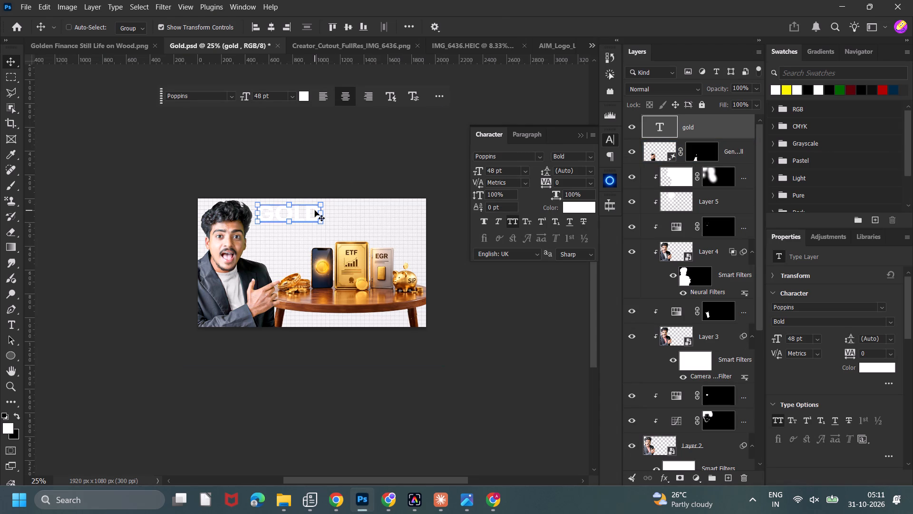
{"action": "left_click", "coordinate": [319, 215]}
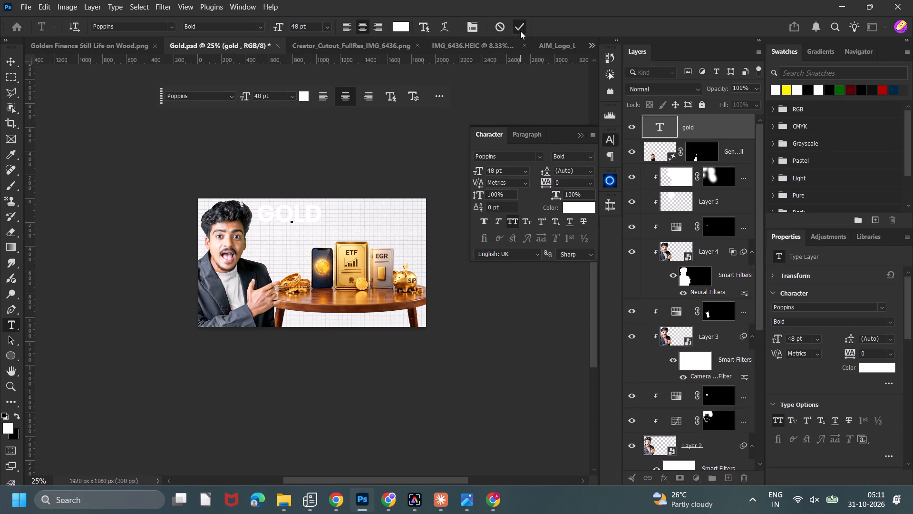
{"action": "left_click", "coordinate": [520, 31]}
Duplicate the GOLD text and place the copy just below the original, offset towards the canvas centre.
{"action": "left_click_drag", "start_coordinate": [300, 211], "coordinate": [353, 234], "text": "alt+shift"}
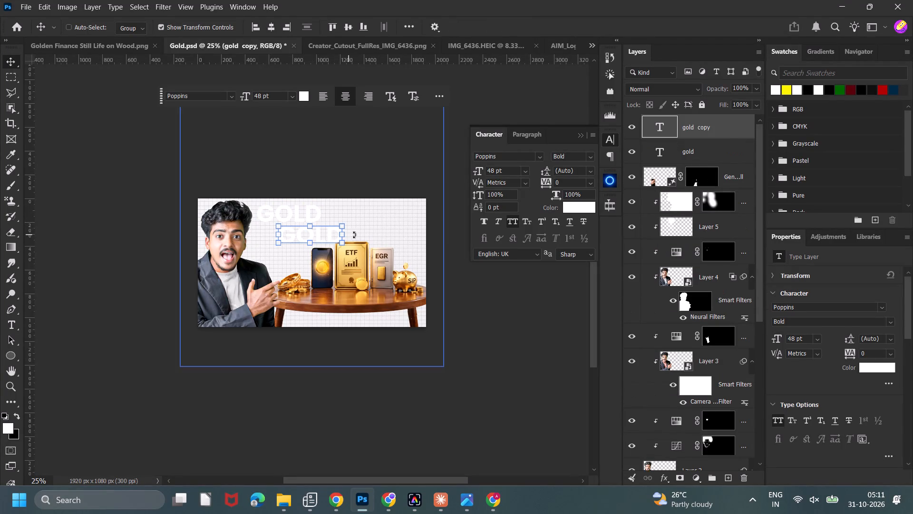
Add a dark grey solid colour fill layer between the Generative Fill layer and the GOLD text layers.
{"action": "left_click", "coordinate": [697, 159]}
{"action": "left_click", "coordinate": [730, 180]}
{"action": "left_click", "coordinate": [698, 478]}
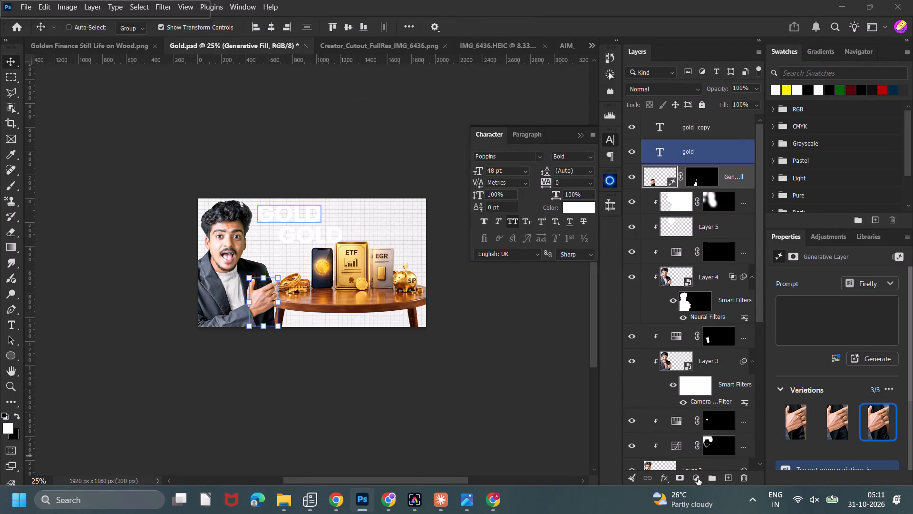
{"action": "left_click", "coordinate": [714, 422]}
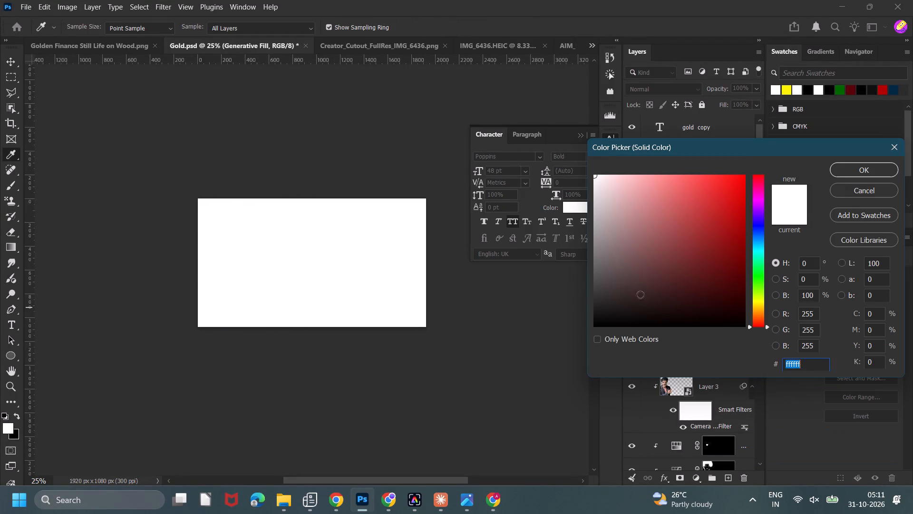
{"action": "left_click_drag", "start_coordinate": [614, 291], "coordinate": [534, 291]}
{"action": "left_click", "coordinate": [849, 168]}
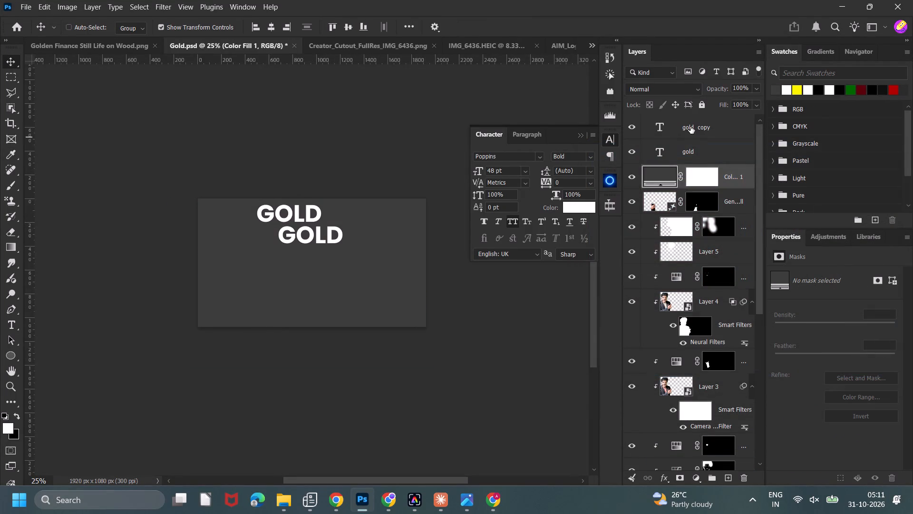
Replace the wording of the duplicated GOLD text with the copied Telugu word లో.
{"action": "left_click", "coordinate": [690, 127]}
{"action": "key", "text": "t"}
{"action": "double_click", "coordinate": [325, 232]}
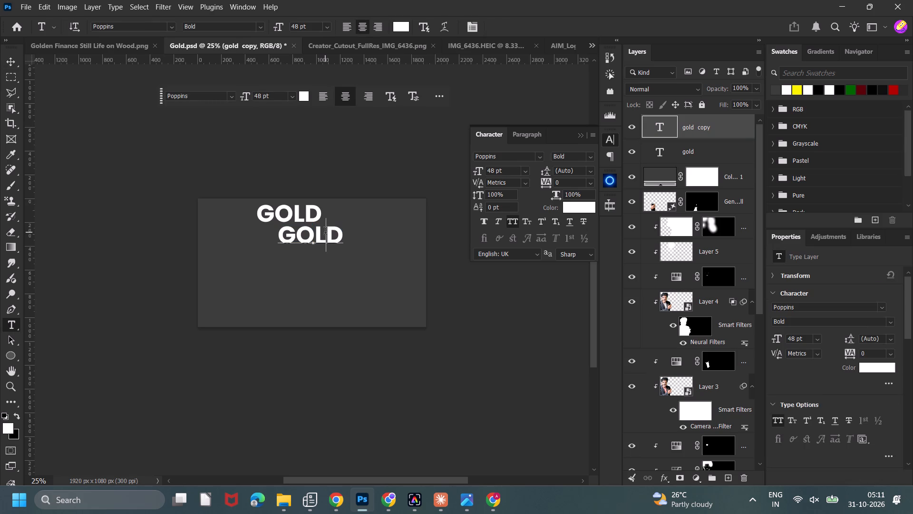
{"action": "key", "text": "ctrl+v"}
{"action": "left_click", "coordinate": [522, 22]}
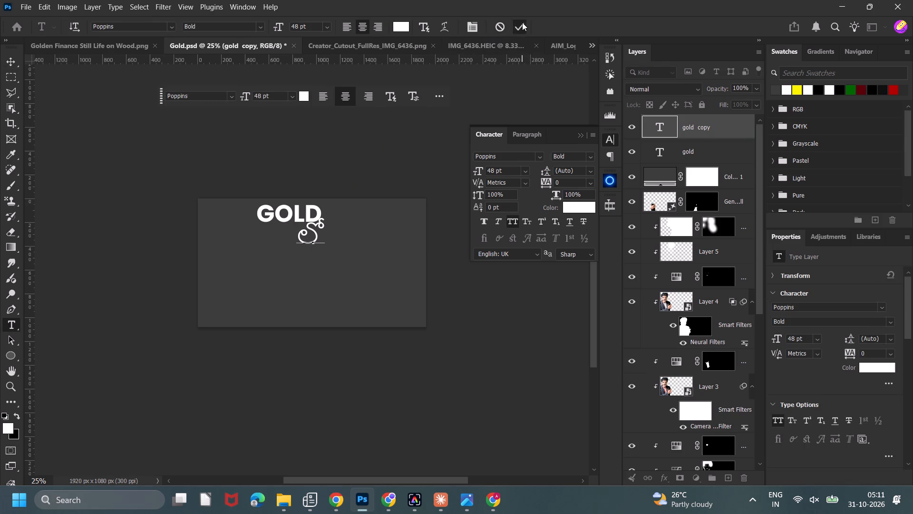
Set the font of the లో text to Anek Telugu Bold.
{"action": "left_click", "coordinate": [515, 158]}
{"action": "key", "text": "a"}
{"action": "key", "text": "n"}
{"action": "key", "text": "e"}
{"action": "key", "text": "k"}
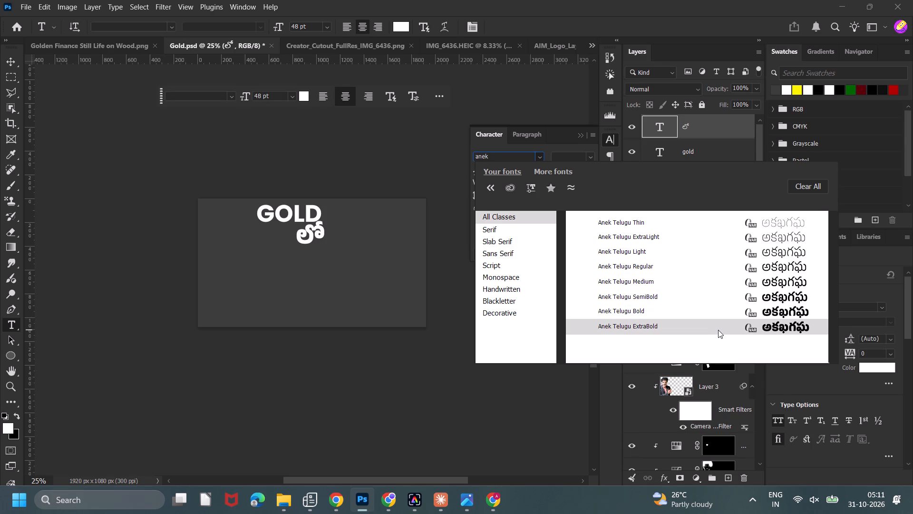
{"action": "left_click", "coordinate": [716, 314]}
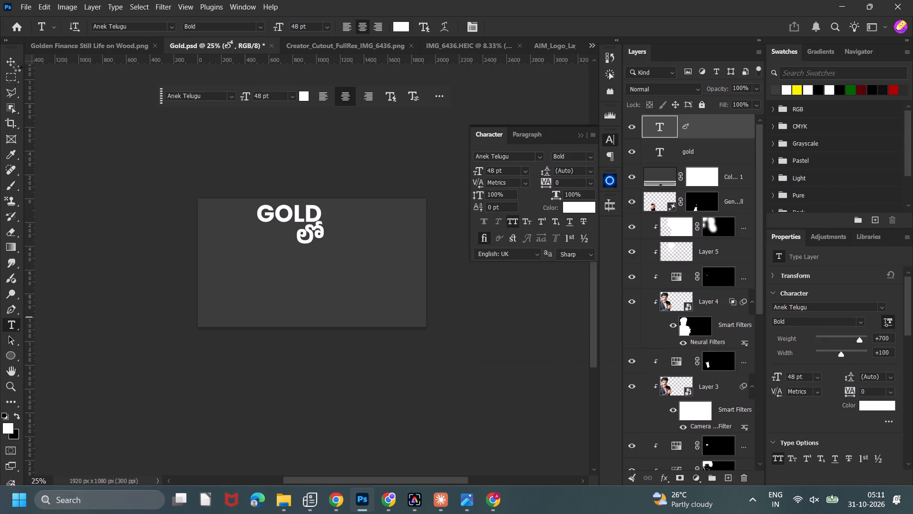
Align the GOLD and లో text layers by their bottom edges at the canvas bottom, and move both up together.
{"action": "left_click", "coordinate": [18, 65]}
{"action": "left_click", "coordinate": [723, 151], "text": "ctrl"}
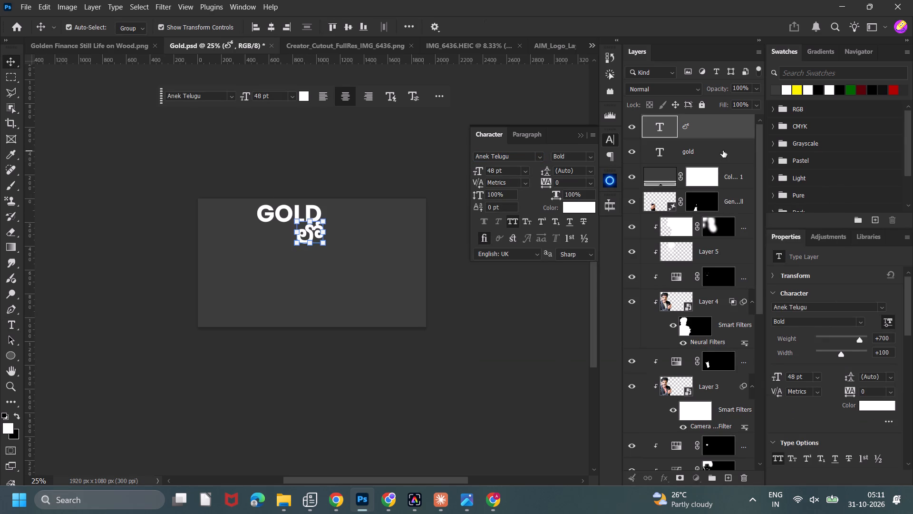
{"action": "left_click", "coordinate": [361, 29]}
{"action": "left_click_drag", "start_coordinate": [372, 162], "coordinate": [370, 135]}
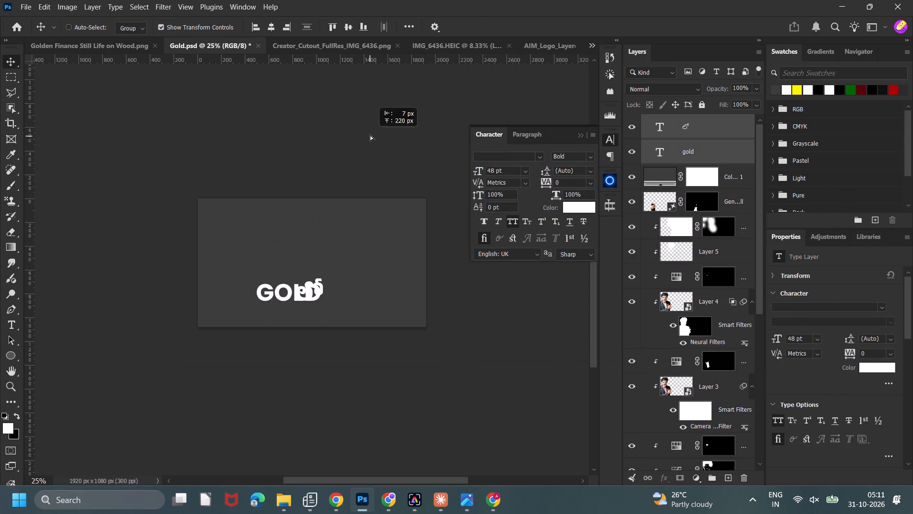
{"action": "left_click_drag", "start_coordinate": [370, 135], "coordinate": [369, 132]}
Place the లో text directly after GOLD on the same line and scale it down to about 88%.
{"action": "left_click", "coordinate": [699, 127]}
{"action": "left_click_drag", "start_coordinate": [340, 294], "coordinate": [363, 292], "text": "shift"}
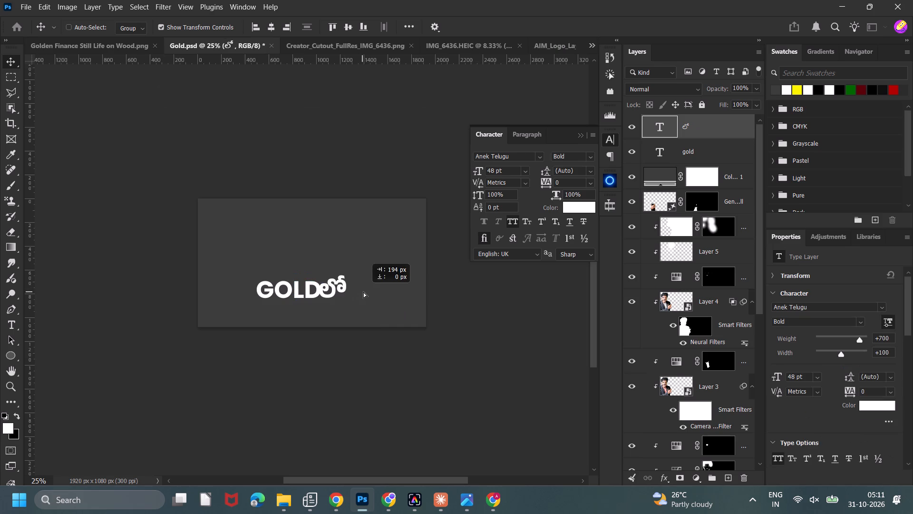
{"action": "left_click_drag", "start_coordinate": [363, 292], "coordinate": [370, 291], "text": "shift"}
{"action": "left_click", "coordinate": [355, 275]}
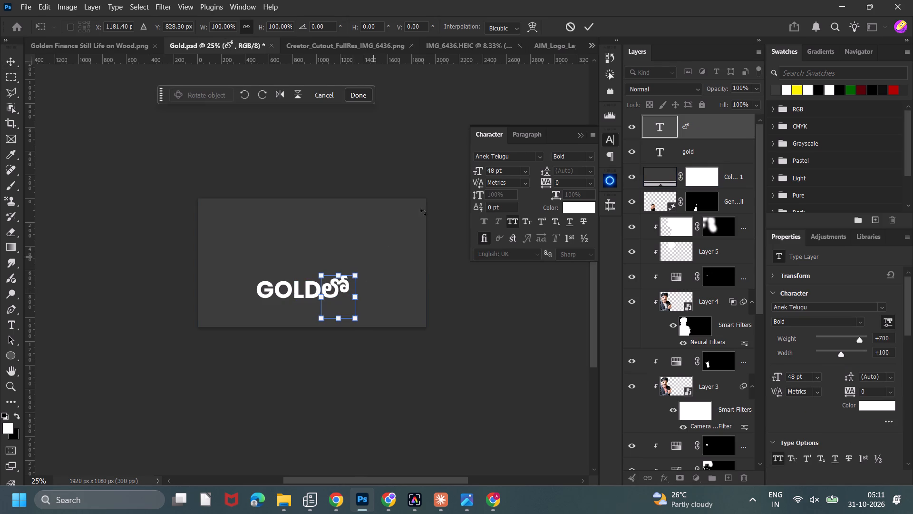
{"action": "left_click_drag", "start_coordinate": [360, 272], "coordinate": [352, 277]}
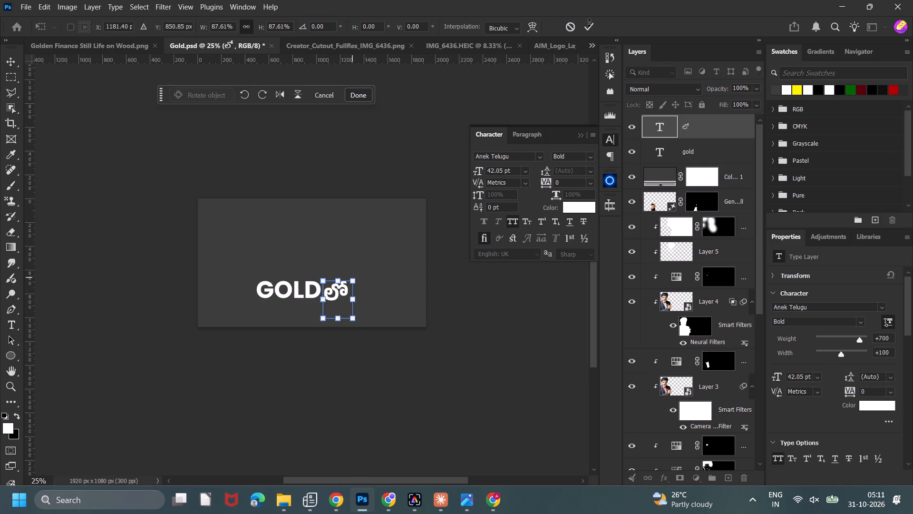
{"action": "left_click", "coordinate": [587, 34]}
Align the GOLD and లో text layers by their bottom edges and move both up together toward the canvas top.
{"action": "left_click", "coordinate": [701, 153], "text": "ctrl"}
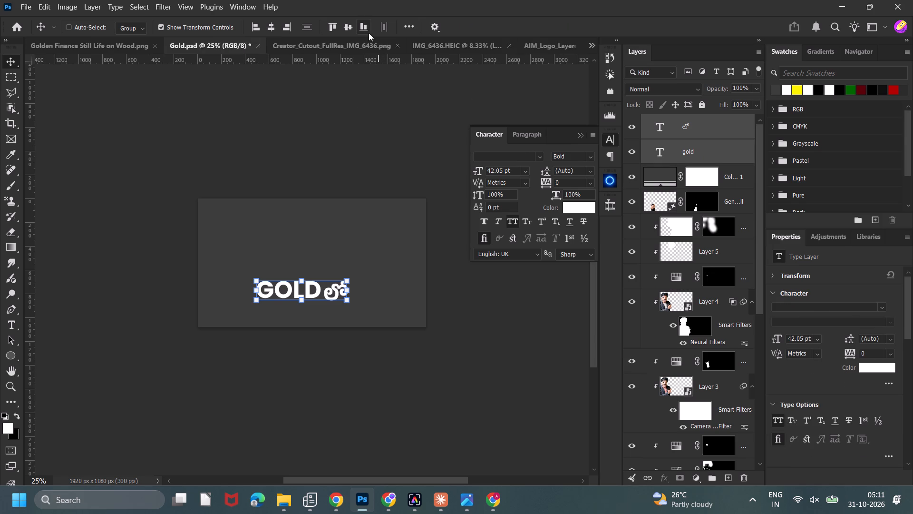
{"action": "left_click", "coordinate": [368, 32]}
{"action": "left_click_drag", "start_coordinate": [388, 144], "coordinate": [394, 71]}
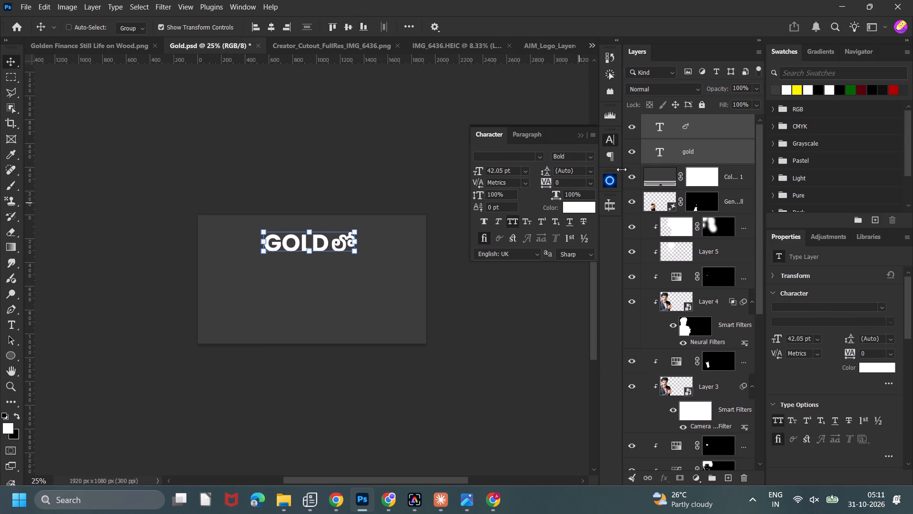
Hide the dark colour fill layer and move the GOLD లో text to the canvas top beside the presenter's head.
{"action": "left_click", "coordinate": [633, 173]}
{"action": "left_click_drag", "start_coordinate": [480, 325], "coordinate": [479, 314]}
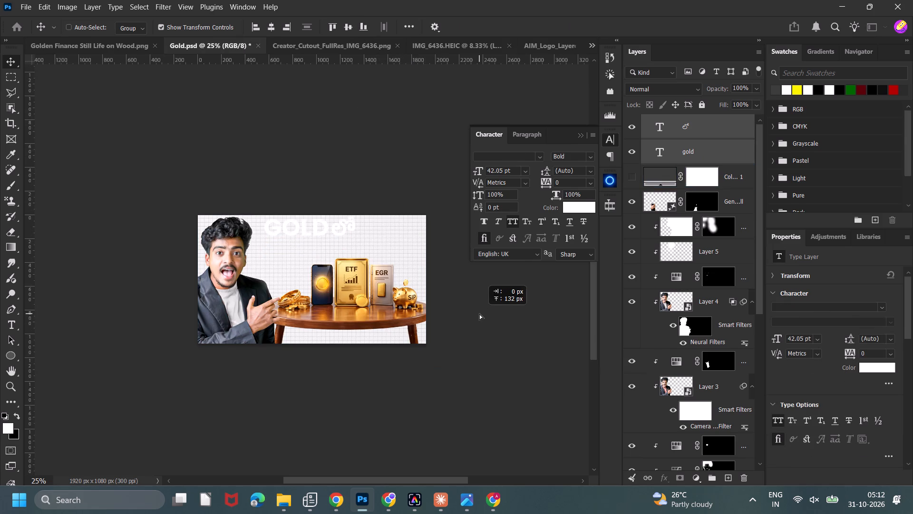
{"action": "left_click_drag", "start_coordinate": [479, 314], "coordinate": [513, 313]}
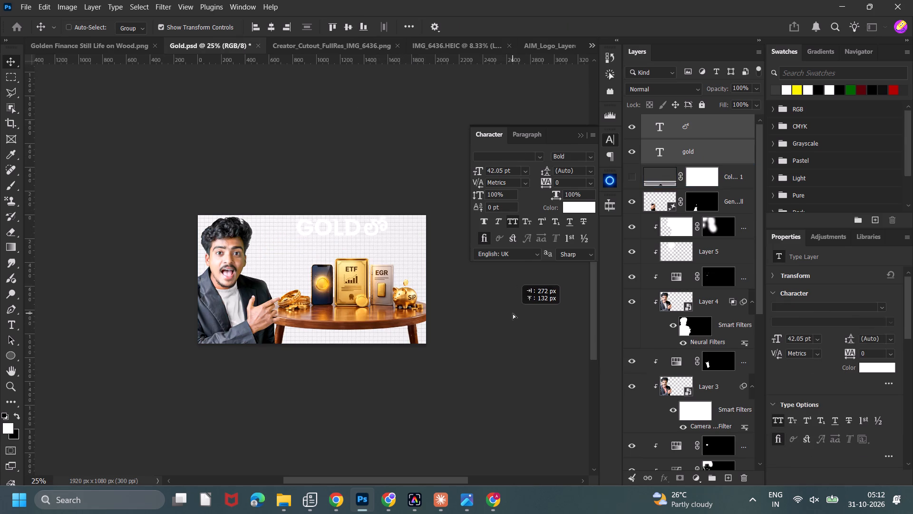
{"action": "left_click_drag", "start_coordinate": [513, 313], "coordinate": [473, 315]}
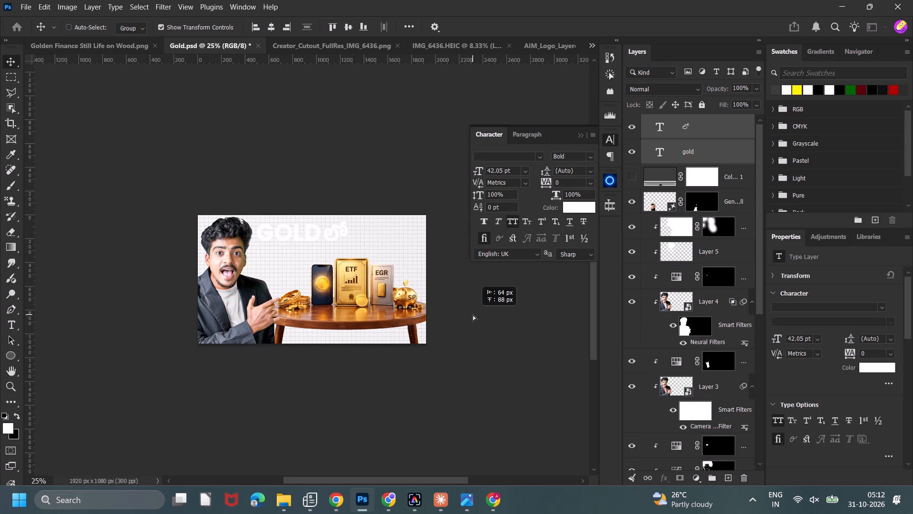
{"action": "left_click_drag", "start_coordinate": [473, 315], "coordinate": [472, 315]}
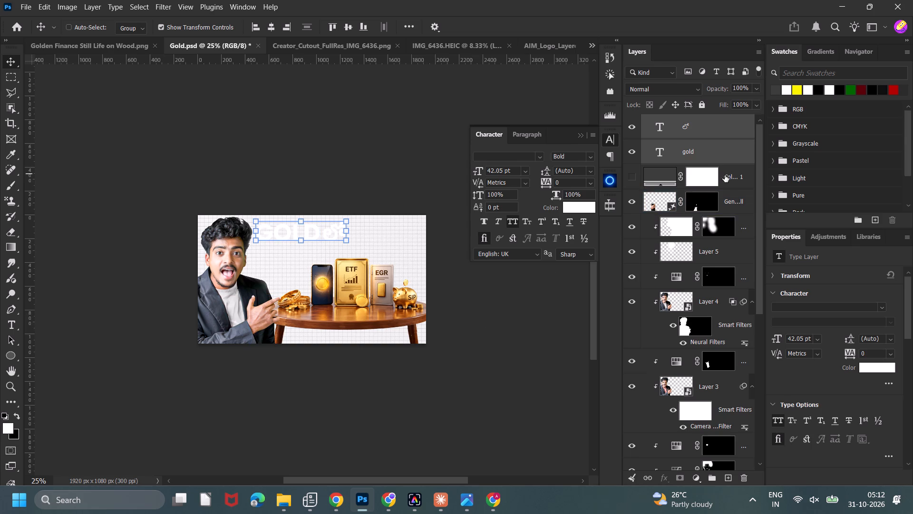
Scale the GOLD లో text down slightly, keeping it beside the presenter's head.
{"action": "left_click_drag", "start_coordinate": [347, 221], "coordinate": [338, 227]}
{"action": "left_click", "coordinate": [585, 30]}
{"action": "left_click", "coordinate": [495, 322]}
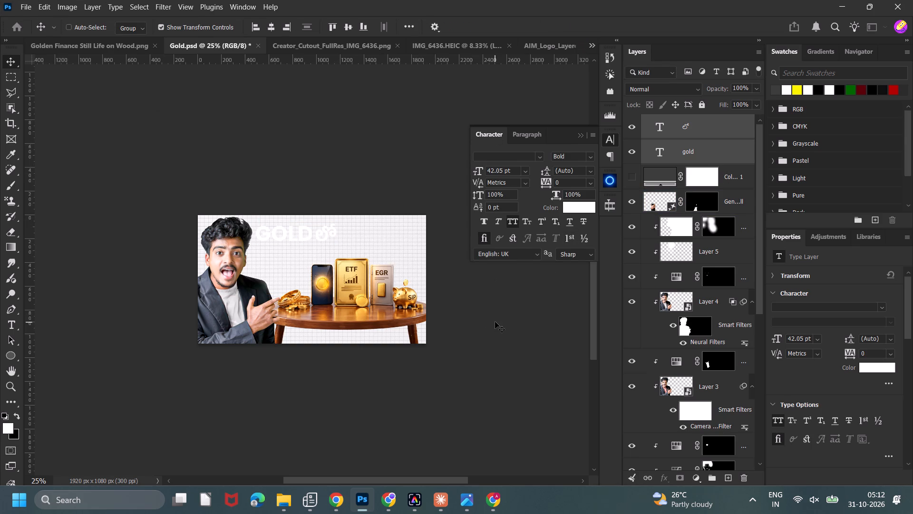
{"action": "left_click", "coordinate": [495, 322]}
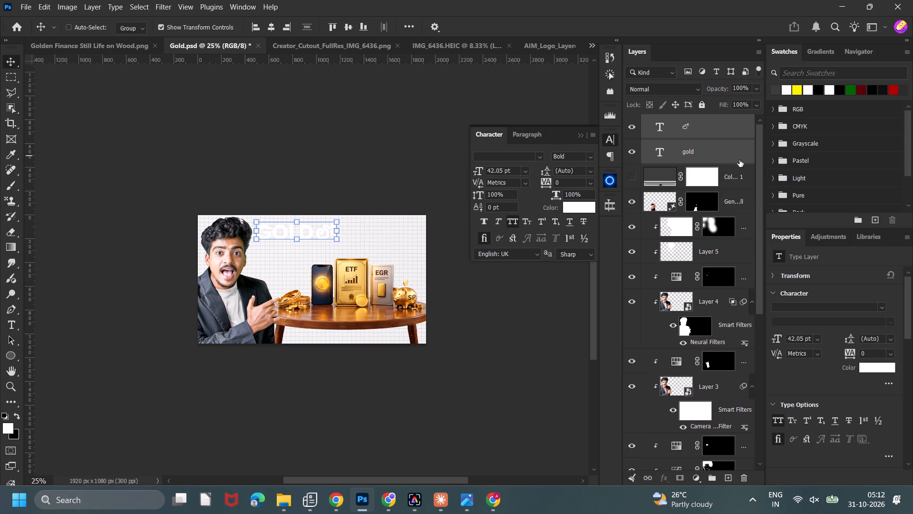
Draw a rectangle about 743 × 175 px behind the GOLD లో text, layered directly above the colour fill layer.
{"action": "left_click", "coordinate": [741, 175]}
{"action": "right_click", "coordinate": [10, 356]}
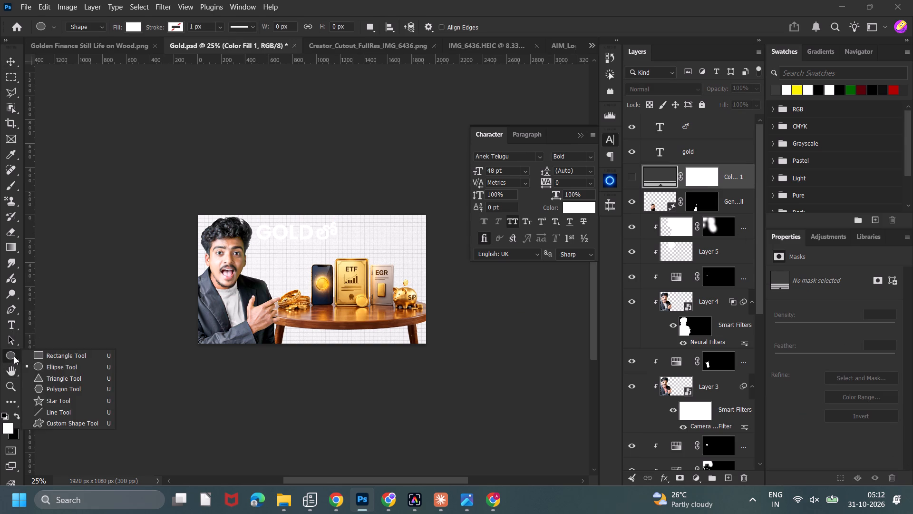
{"action": "left_click", "coordinate": [35, 358]}
{"action": "left_click_drag", "start_coordinate": [254, 223], "coordinate": [336, 245]}
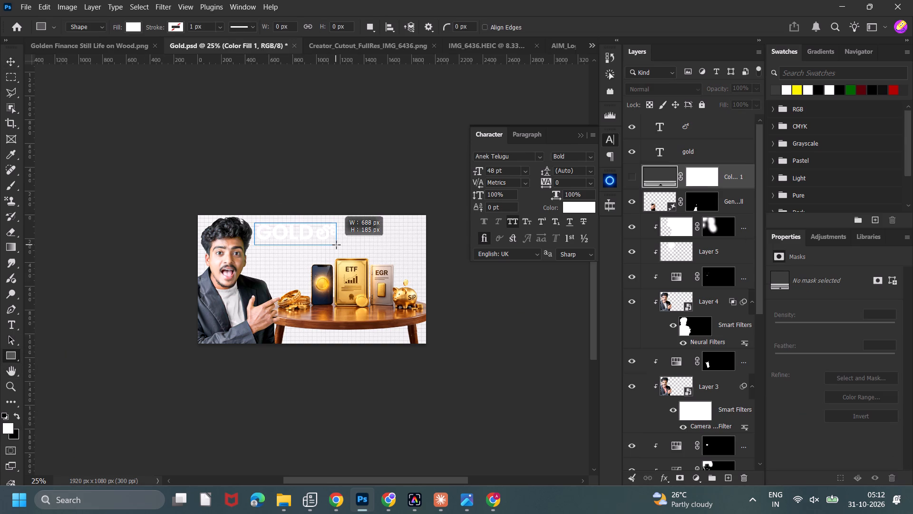
{"action": "left_click_drag", "start_coordinate": [336, 245], "coordinate": [342, 243]}
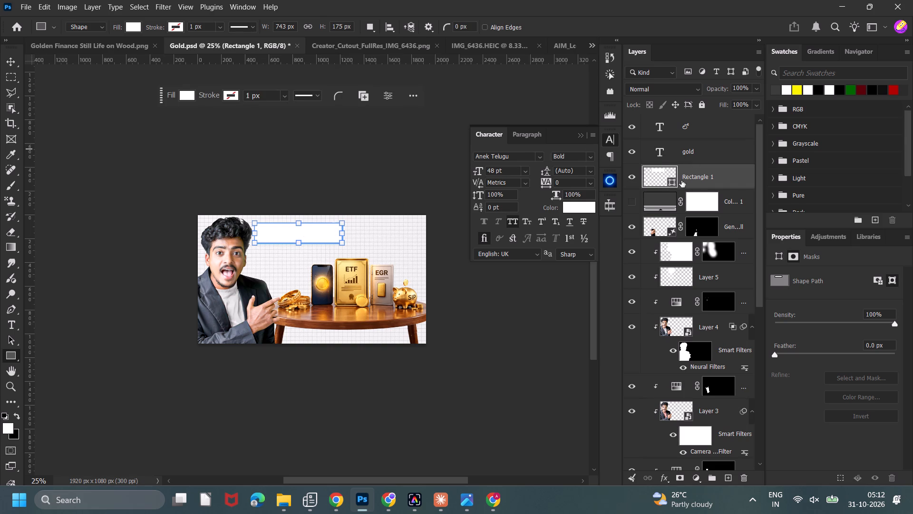
Set the fill colour of the rectangle behind the headline to pure red, ff0000.
{"action": "double_click", "coordinate": [671, 184]}
{"action": "left_click_drag", "start_coordinate": [684, 217], "coordinate": [808, 127]}
{"action": "left_click", "coordinate": [835, 166]}
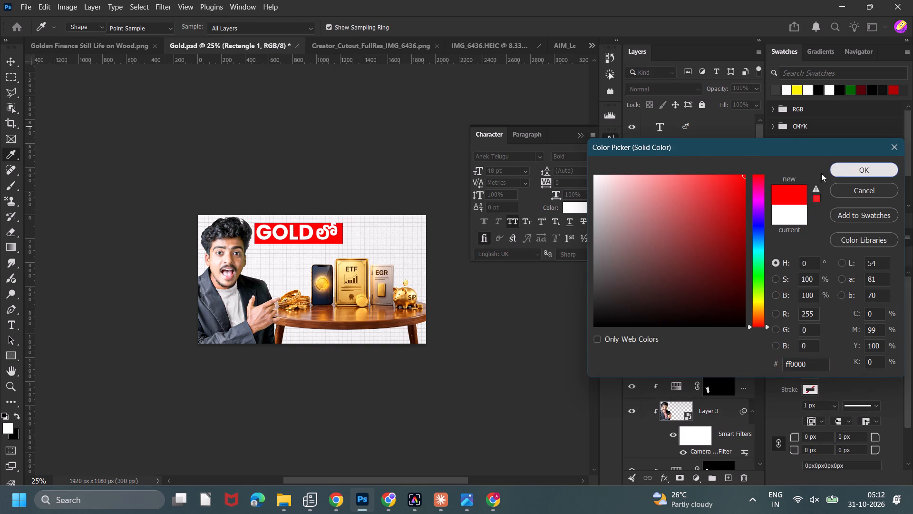
Group the GOLD and లో text layers together.
{"action": "left_click", "coordinate": [711, 154]}
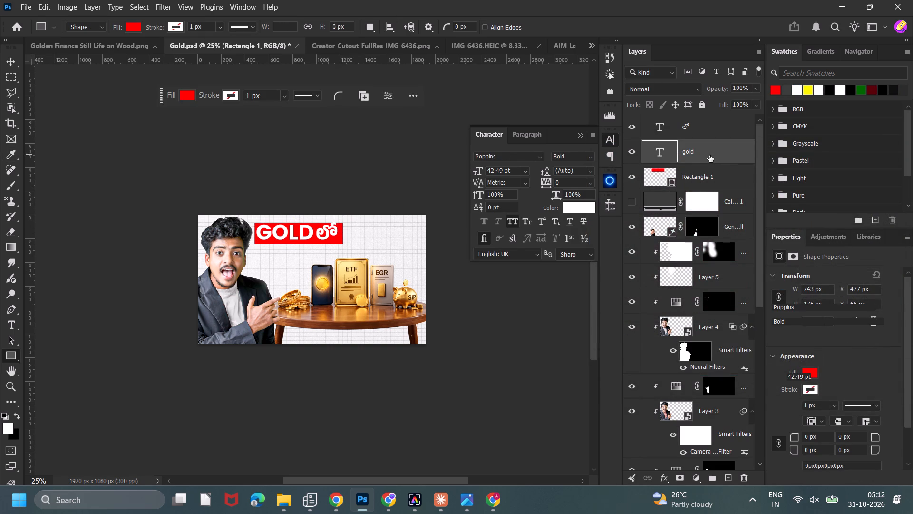
{"action": "left_click", "coordinate": [709, 131], "text": "ctrl"}
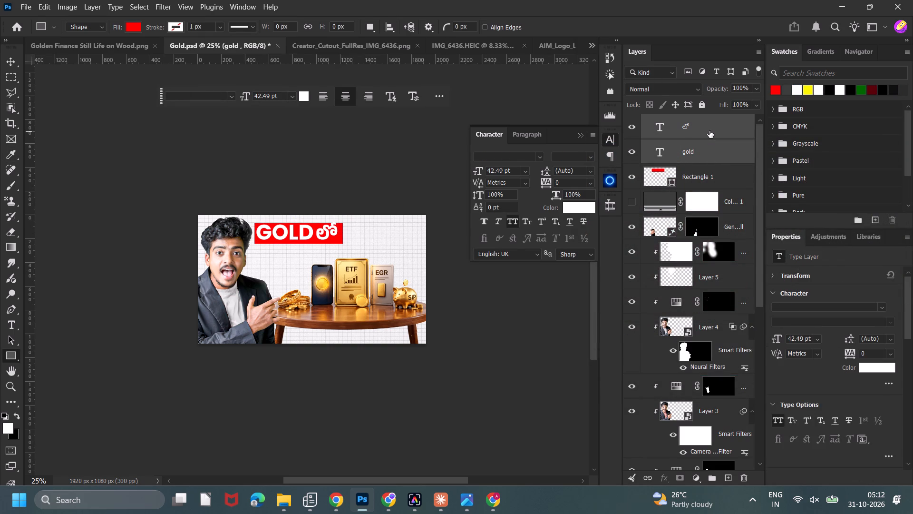
{"action": "key", "text": "ctrl+g"}
Align the text group and red rectangle by their vertical centres and move both back to the canvas top beside the presenter's head.
{"action": "left_click", "coordinate": [712, 140], "text": "ctrl"}
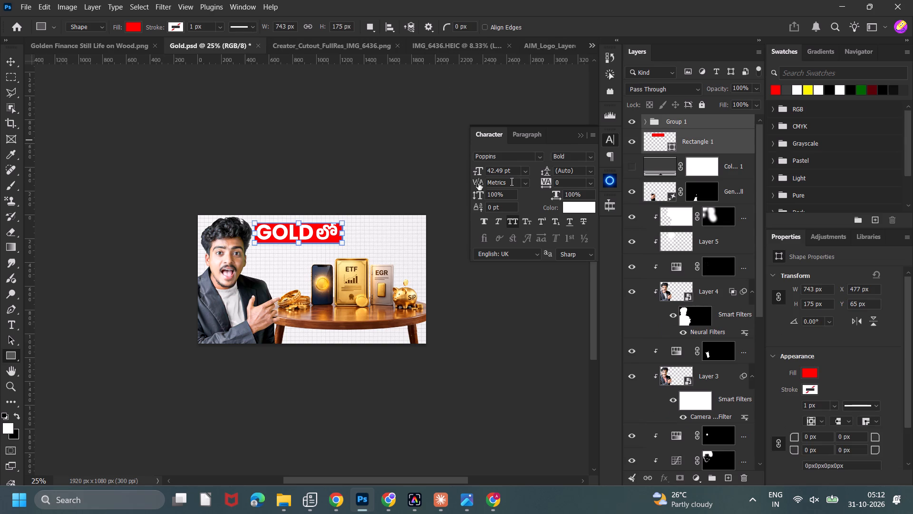
{"action": "left_click", "coordinate": [10, 61]}
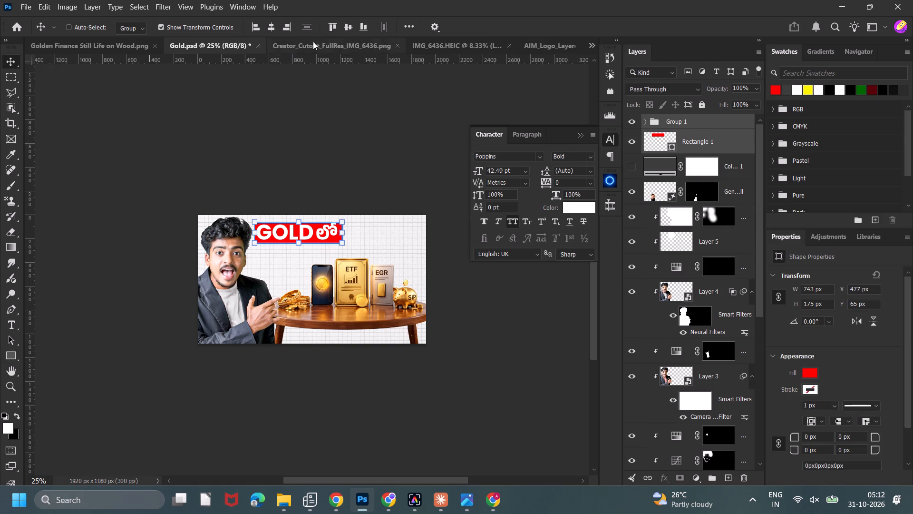
{"action": "left_click", "coordinate": [350, 28]}
{"action": "left_click_drag", "start_coordinate": [392, 138], "coordinate": [392, 95]}
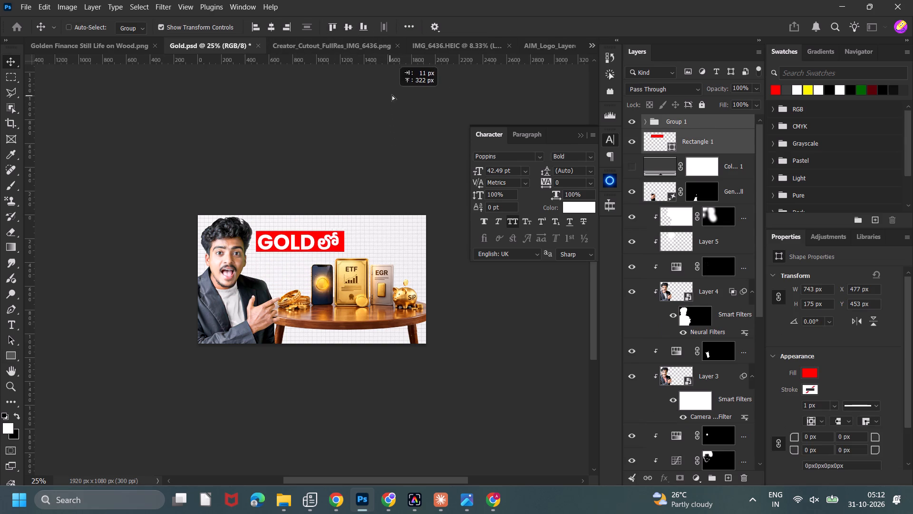
{"action": "left_click_drag", "start_coordinate": [392, 95], "coordinate": [395, 92]}
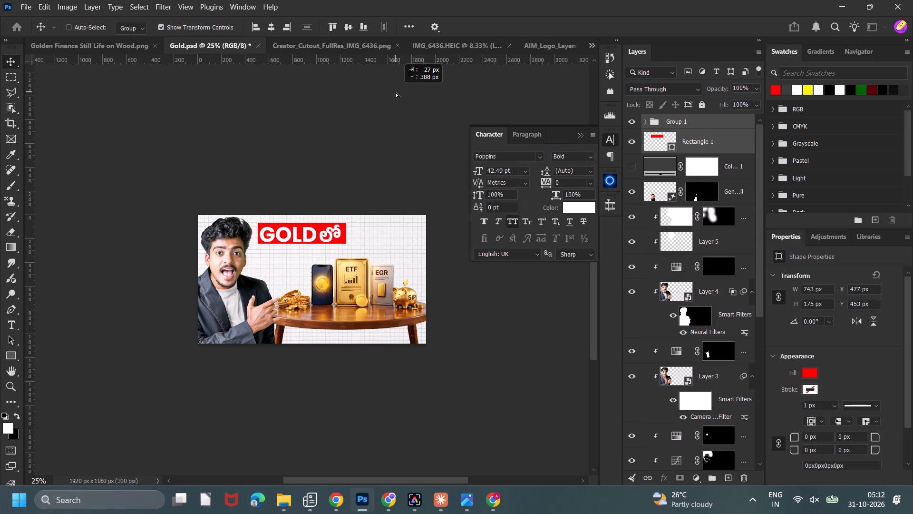
{"action": "left_click_drag", "start_coordinate": [395, 92], "coordinate": [395, 91]}
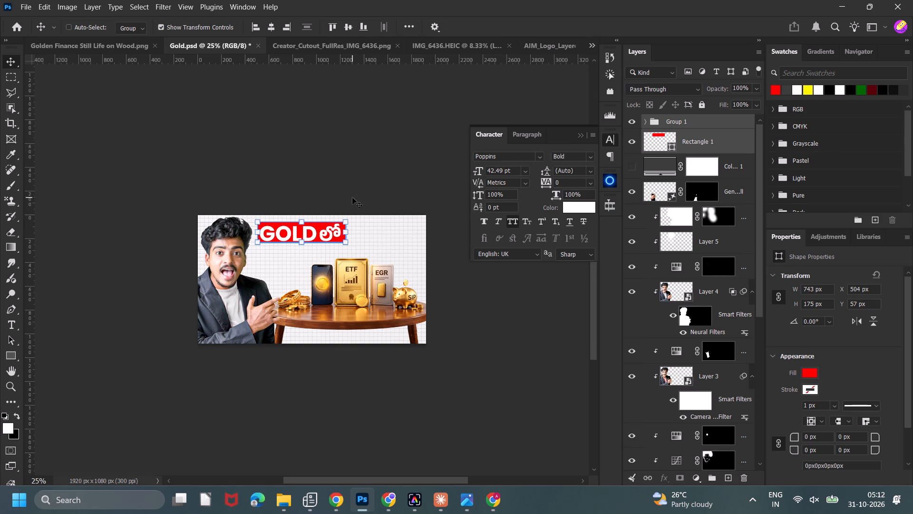
Scale the text group and red rectangle down together to about 85.5% and adjust their position beside the presenter's head.
{"action": "left_click", "coordinate": [332, 232]}
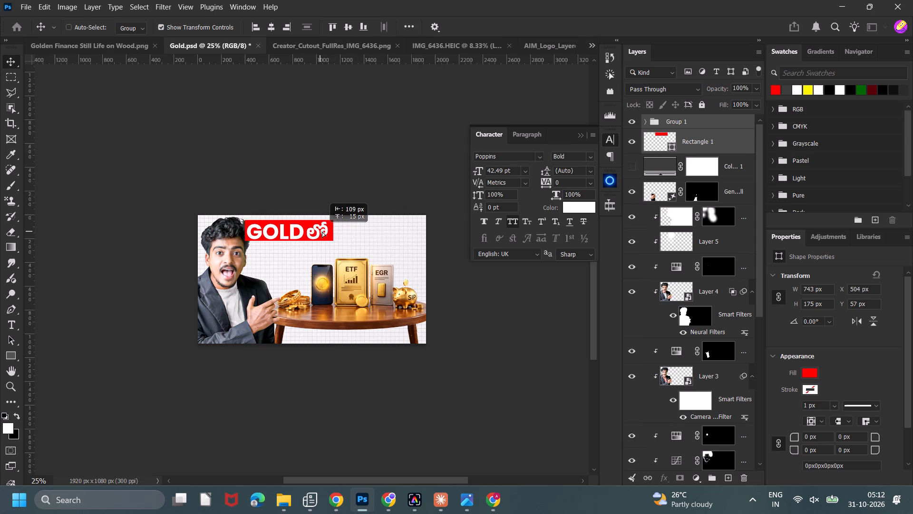
{"action": "left_click_drag", "start_coordinate": [347, 220], "coordinate": [335, 225]}
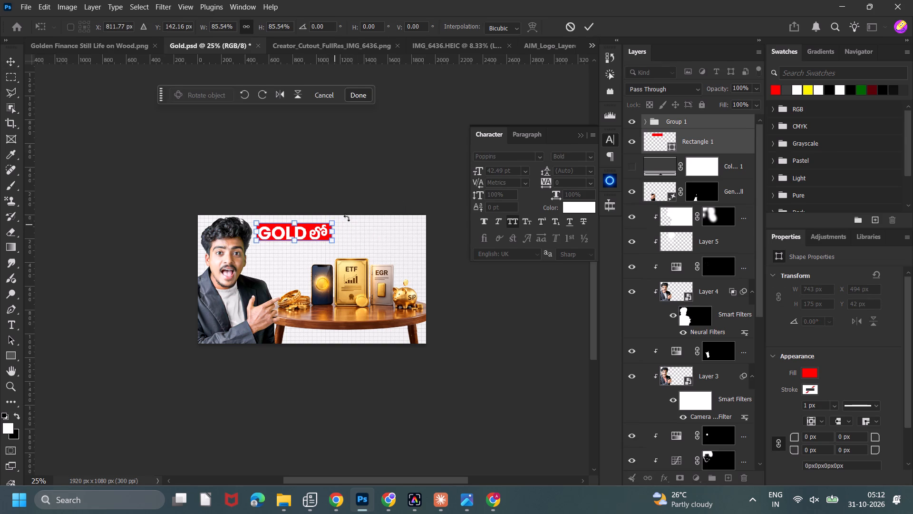
{"action": "double_click", "coordinate": [597, 28]}
{"action": "left_click", "coordinate": [434, 135]}
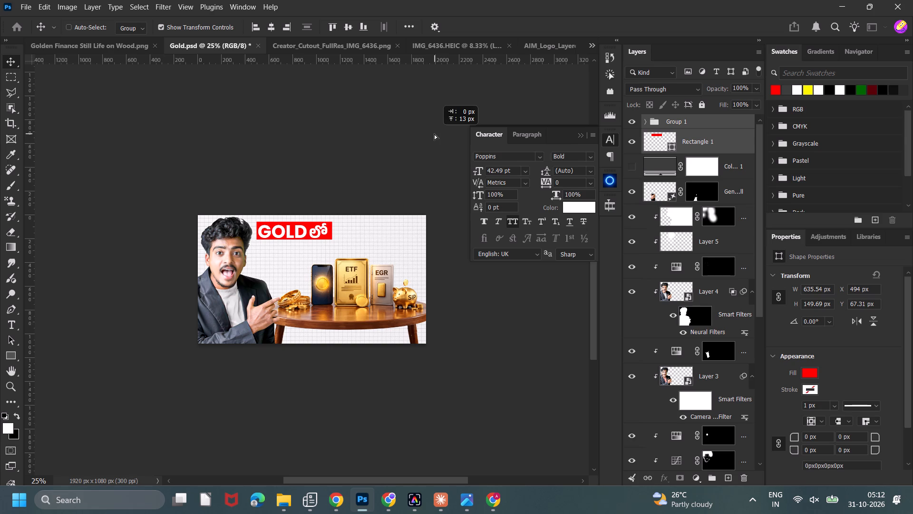
Switch to the Desh Telugu typing page in Chrome and replace its text with ఏది బెస్ట్?
{"action": "left_click", "coordinate": [379, 497]}
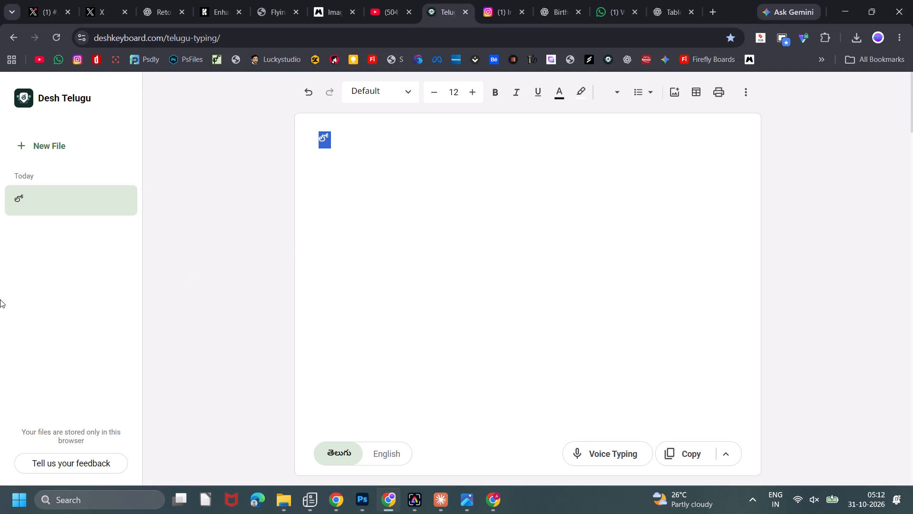
{"action": "key", "text": "y"}
{"action": "key", "text": "BackSpace"}
{"action": "key", "text": "y"}
{"action": "key", "text": "e"}
{"action": "key", "text": "d"}
{"action": "key", "text": "h"}
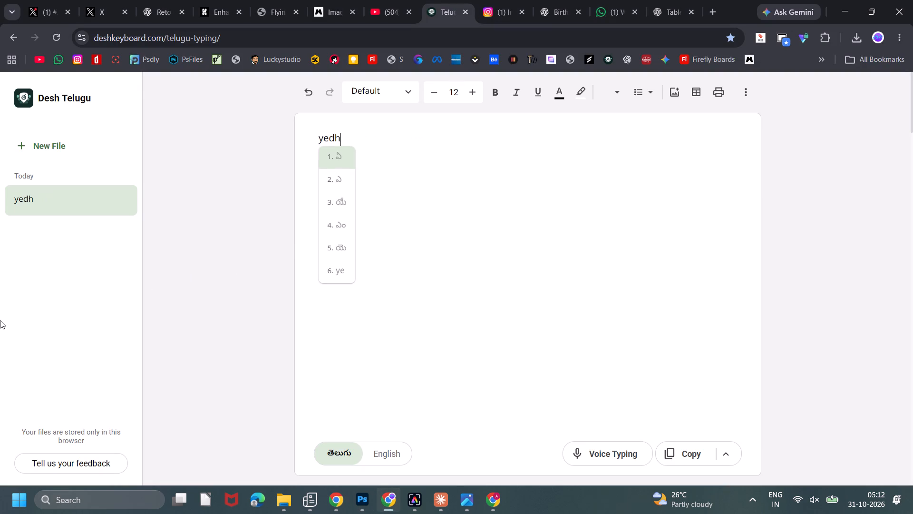
{"action": "key", "text": "i"}
{"action": "key", "text": "space"}
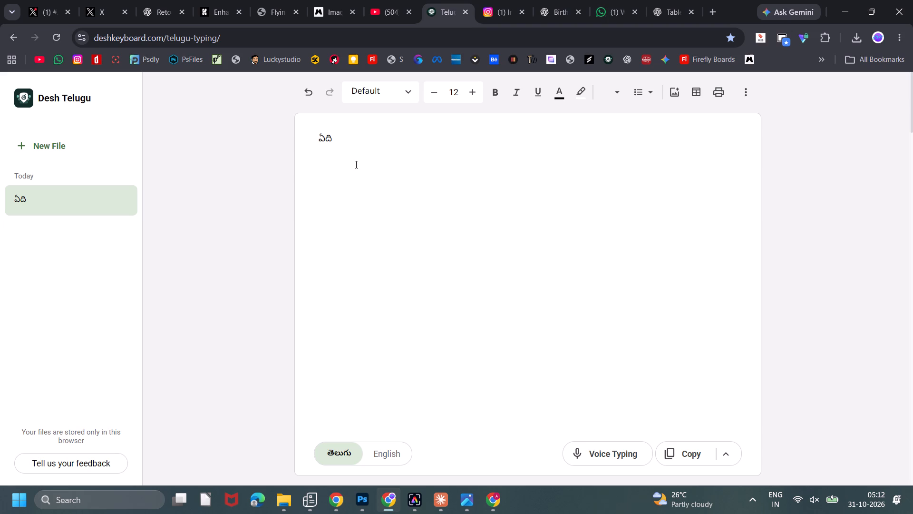
{"action": "key", "text": "b"}
{"action": "key", "text": "BackSpace"}
{"action": "key", "text": "shift+b"}
{"action": "key", "text": "e"}
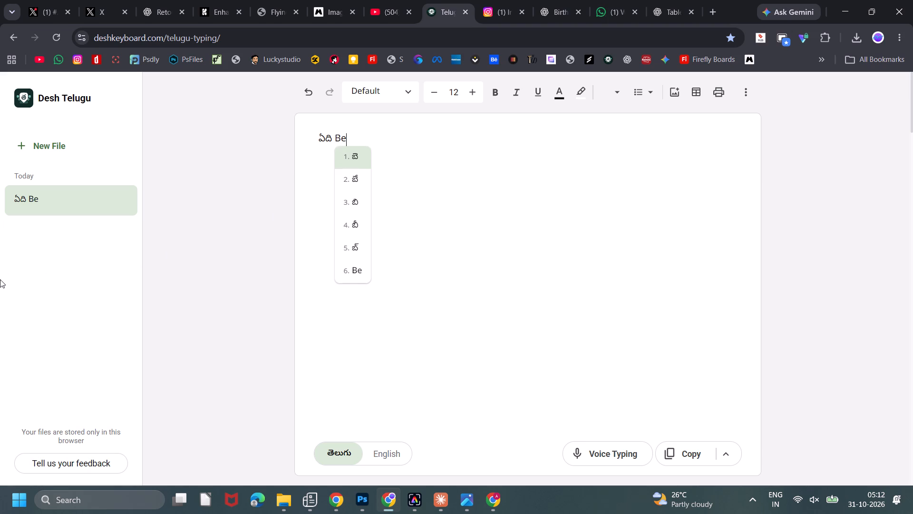
{"action": "key", "text": "s"}
{"action": "key", "text": "t"}
{"action": "key", "text": "shift+question"}
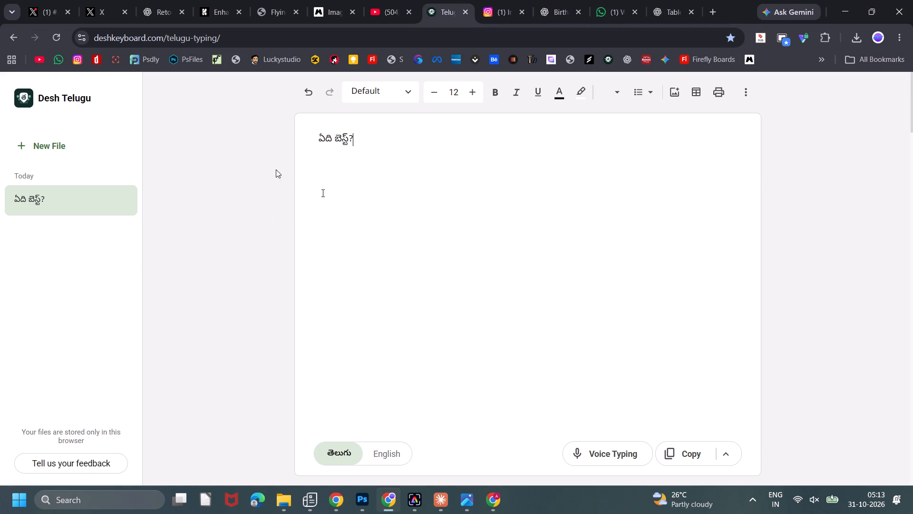
Copy only the word ఏది from the typed Telugu phrase.
{"action": "left_click_drag", "start_coordinate": [332, 136], "coordinate": [299, 136]}
{"action": "key", "text": "ctrl+c"}
Switch back to Photoshop and duplicate the లో text layer inside the headline group, placing the copy just right of the red rectangle.
{"action": "key", "text": "alt+Tab"}
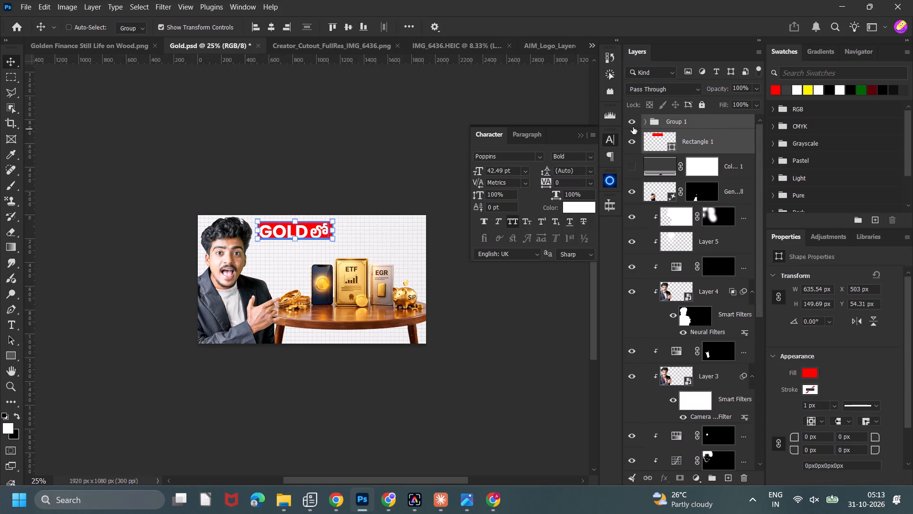
{"action": "left_click", "coordinate": [648, 127]}
{"action": "left_click", "coordinate": [644, 124]}
{"action": "left_click", "coordinate": [696, 147]}
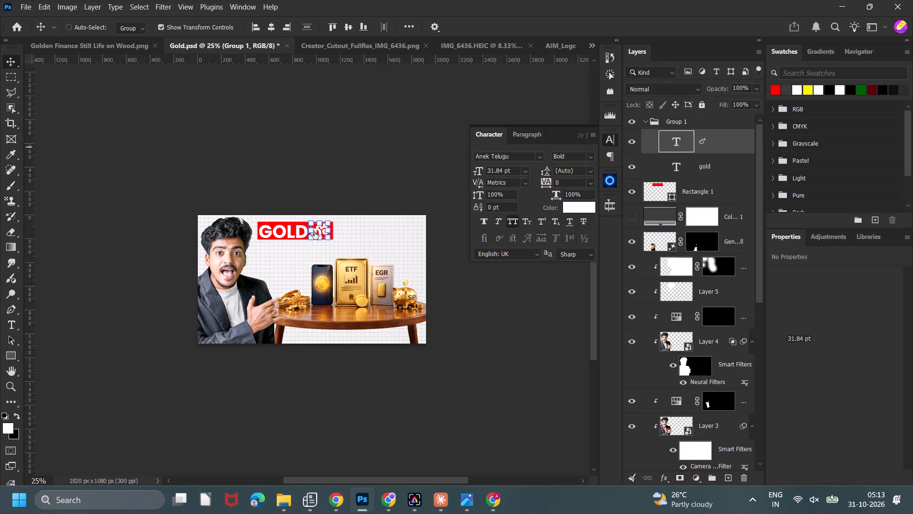
{"action": "left_click_drag", "start_coordinate": [343, 232], "coordinate": [371, 231], "text": "alt+shift"}
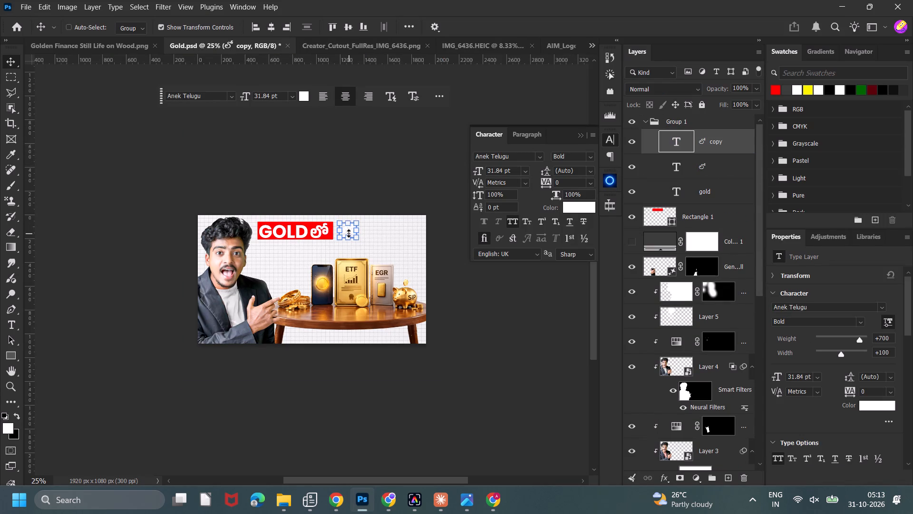
Replace the wording of the duplicated లో text with the copied Telugu word ఏది.
{"action": "key", "text": "t"}
{"action": "double_click", "coordinate": [349, 233]}
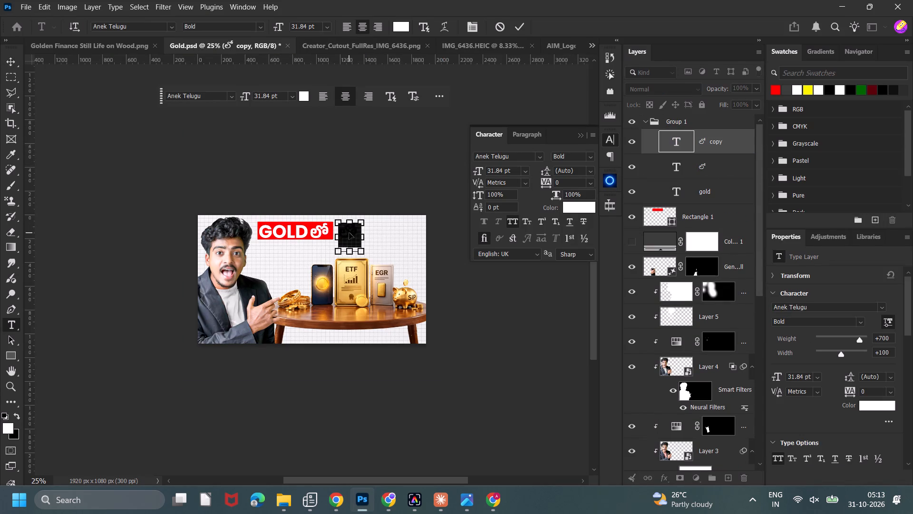
{"action": "key", "text": "ctrl+v"}
{"action": "left_click", "coordinate": [518, 32]}
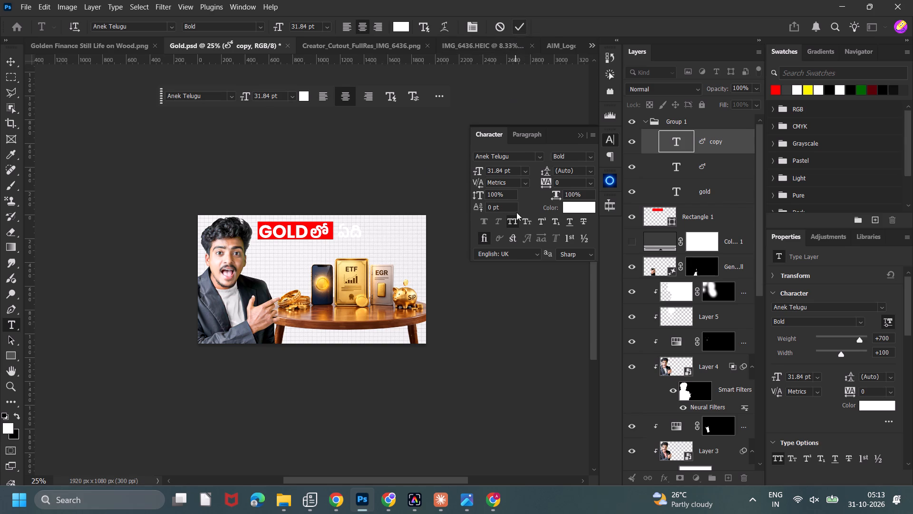
Set the colour of the ఏది text to black, 000000.
{"action": "left_click", "coordinate": [577, 208]}
{"action": "left_click_drag", "start_coordinate": [646, 273], "coordinate": [564, 376]}
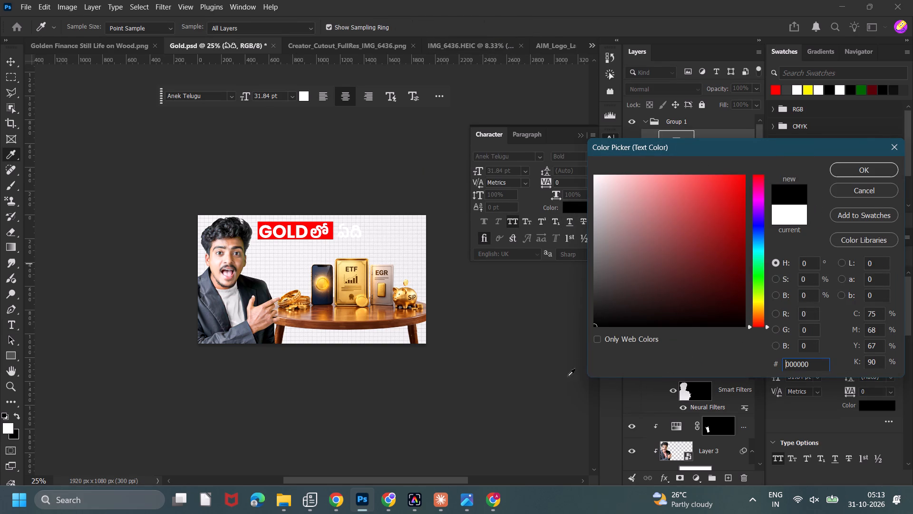
{"action": "left_click", "coordinate": [835, 169]}
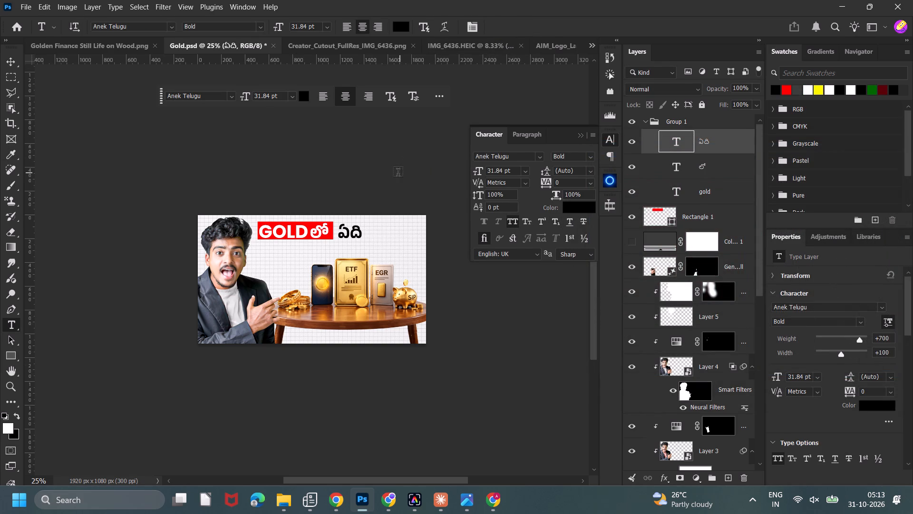
Duplicate the white GOLD text layer and place the copy on the headline line, just after the word ఏది.
{"action": "left_click", "coordinate": [13, 61]}
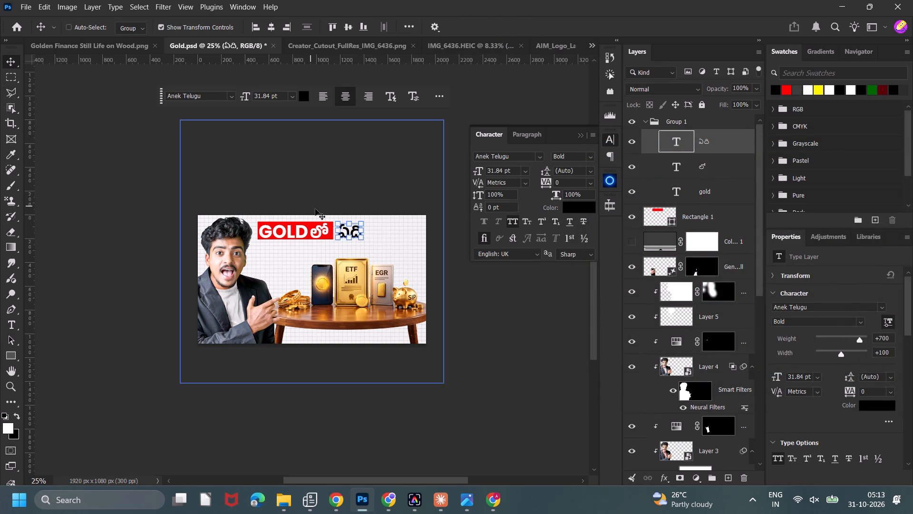
{"action": "left_click", "coordinate": [716, 194]}
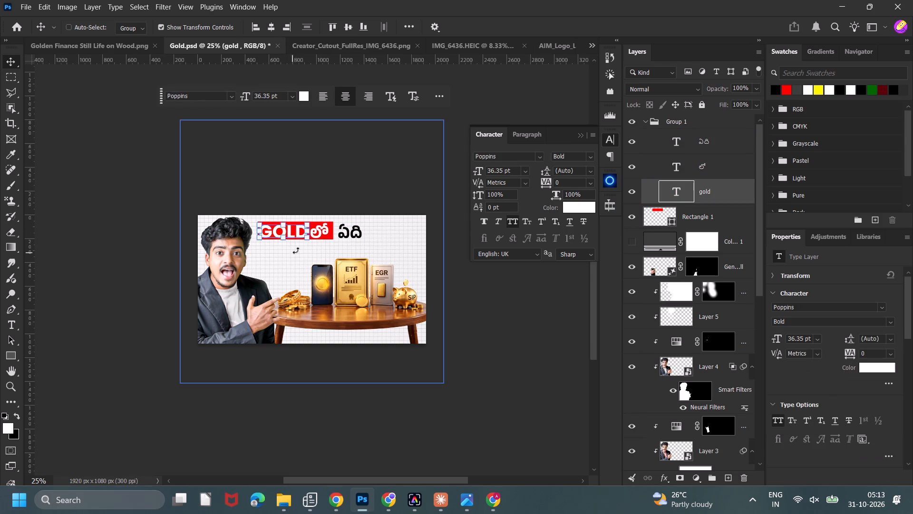
{"action": "left_click_drag", "start_coordinate": [291, 247], "coordinate": [398, 236], "text": "alt+shift"}
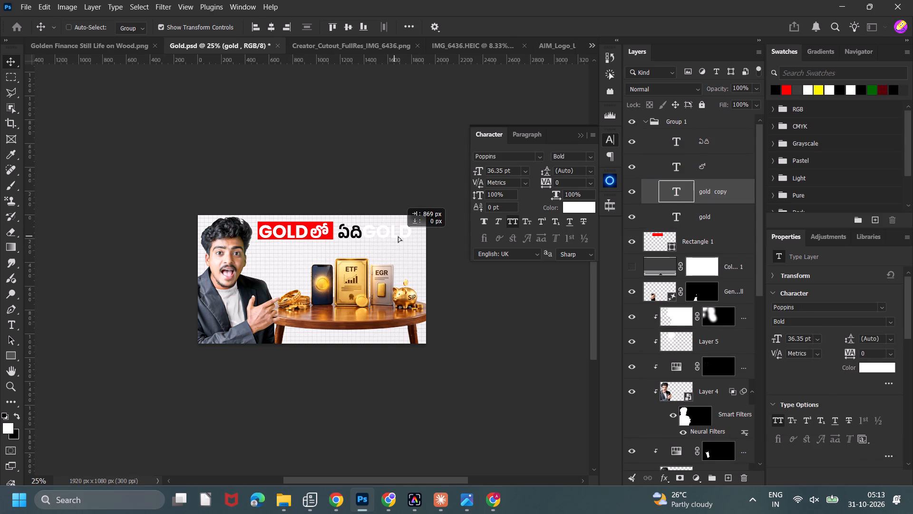
{"action": "left_click_drag", "start_coordinate": [398, 236], "coordinate": [400, 236], "text": "alt+shift"}
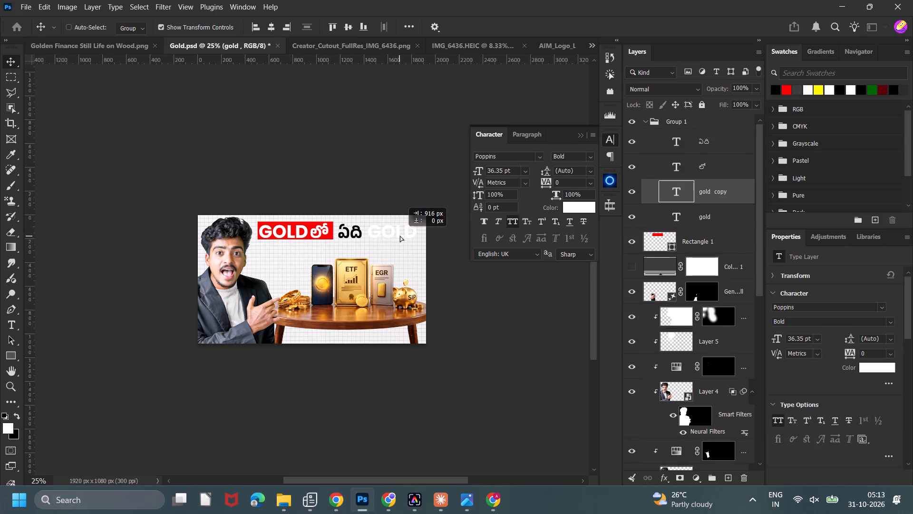
{"action": "left_click_drag", "start_coordinate": [400, 236], "coordinate": [398, 236], "text": "alt+shift"}
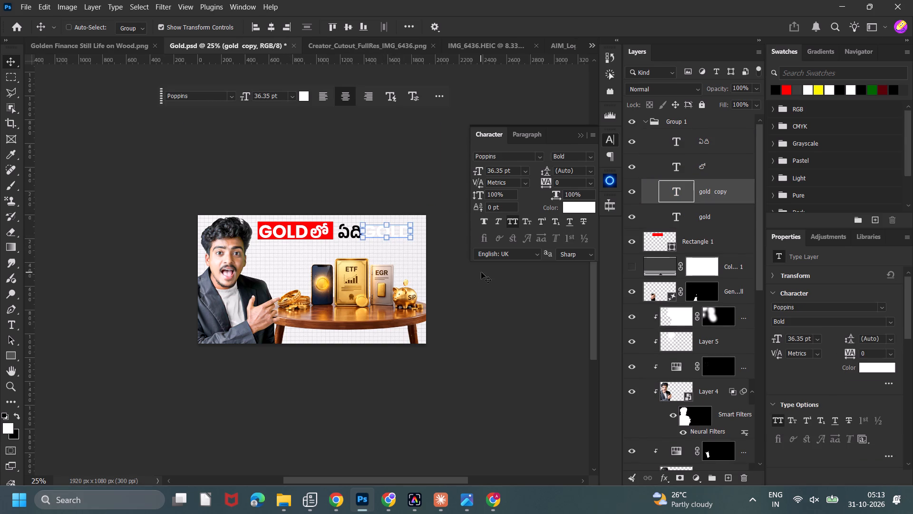
{"action": "key", "text": "Right"}
{"action": "key", "text": "Right"}
{"action": "key", "text": "Right"}
{"action": "key", "text": "Right"}
{"action": "key", "text": "Right"}
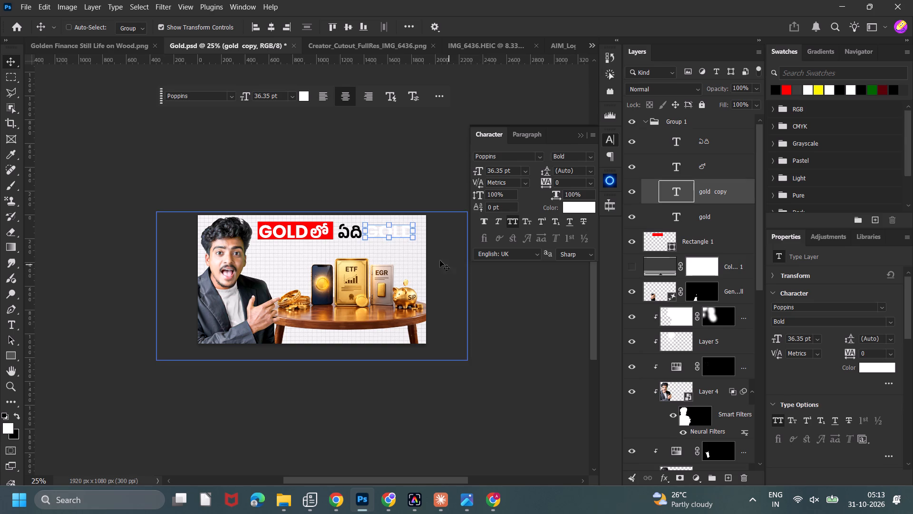
Replace the wording of the duplicated GOLD text with "best".
{"action": "key", "text": "t"}
{"action": "double_click", "coordinate": [392, 229]}
{"action": "key", "text": "b"}
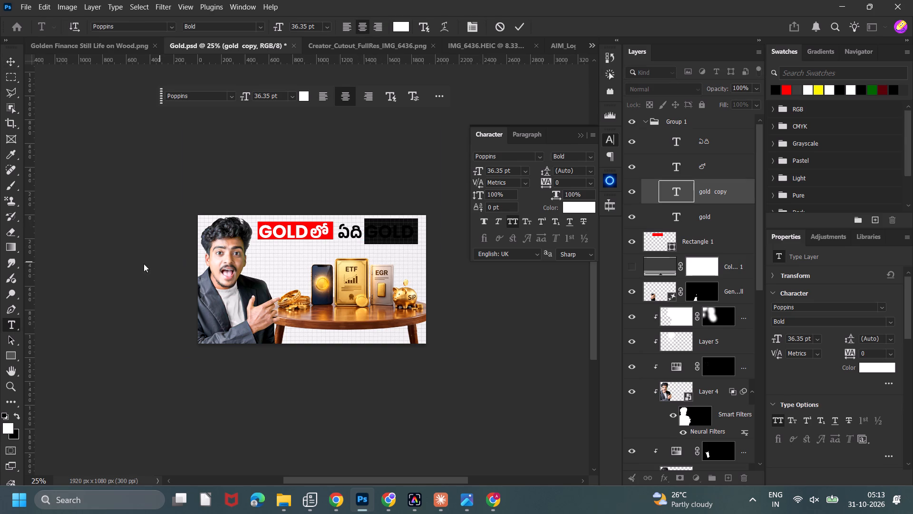
{"action": "key", "text": "e"}
{"action": "key", "text": "s"}
{"action": "key", "text": "t"}
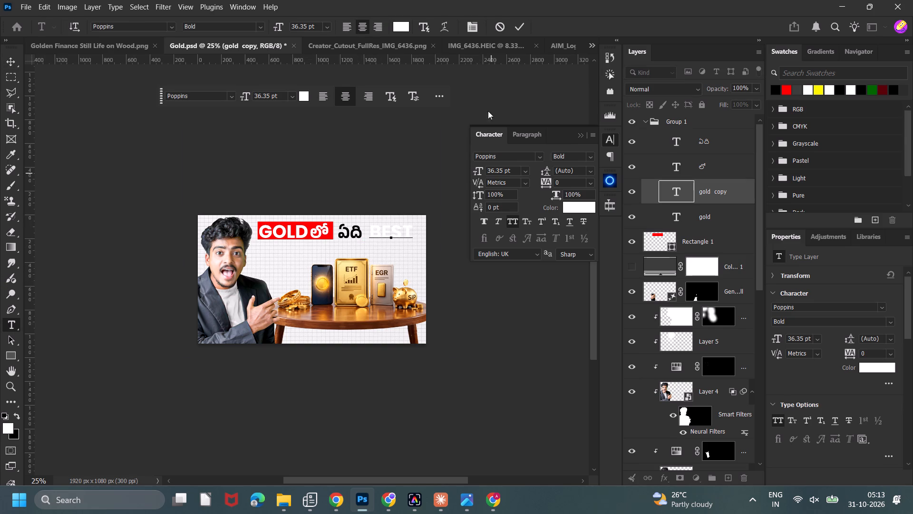
{"action": "left_click", "coordinate": [520, 27]}
Set the colour of the BEST text to black.
{"action": "left_click", "coordinate": [592, 213]}
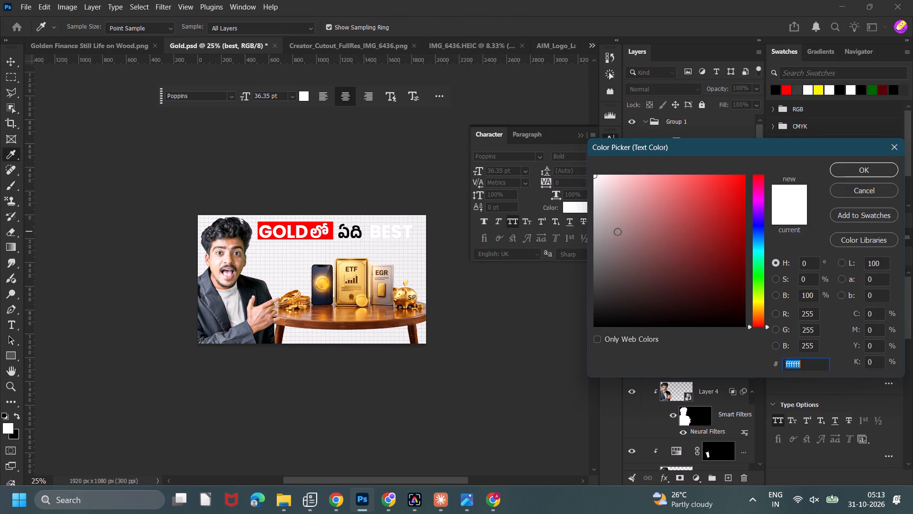
{"action": "left_click_drag", "start_coordinate": [617, 231], "coordinate": [558, 406]}
{"action": "left_click", "coordinate": [844, 167]}
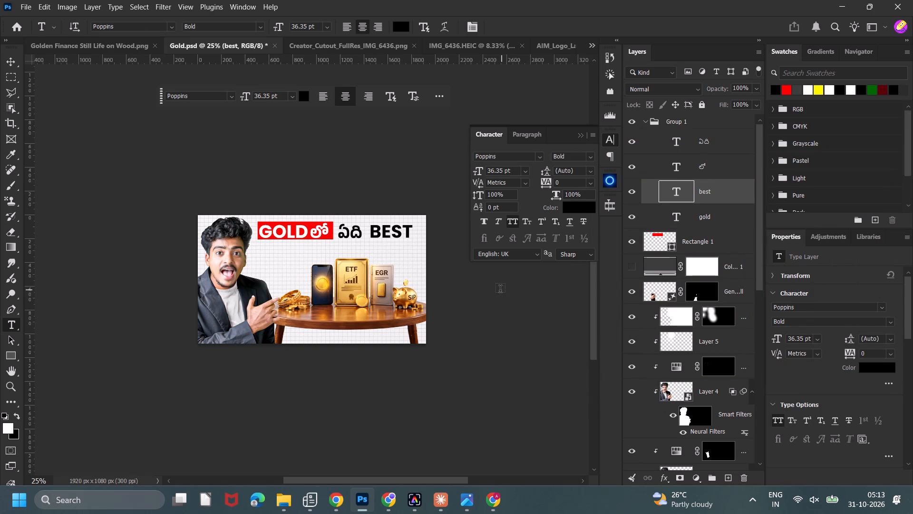
Add ".?" to the end of the BEST text.
{"action": "left_click", "coordinate": [7, 61]}
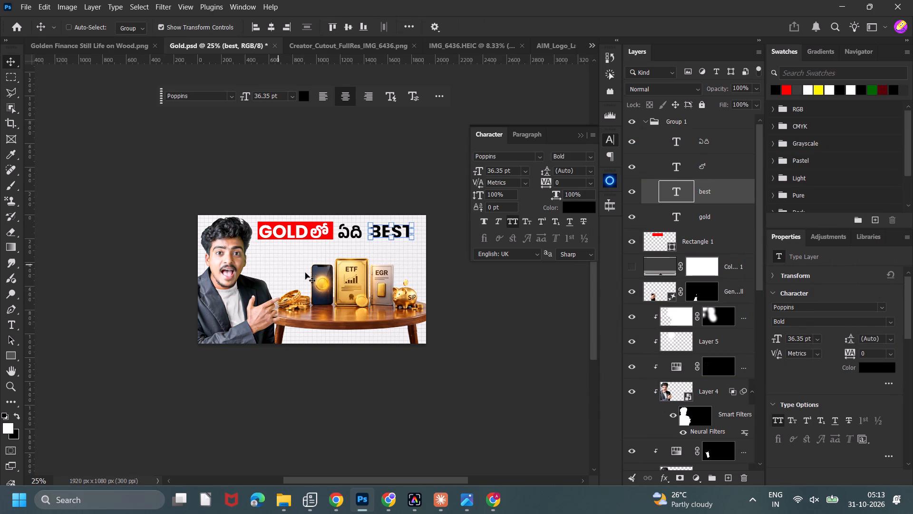
{"action": "double_click", "coordinate": [401, 236]}
{"action": "left_click", "coordinate": [409, 235]}
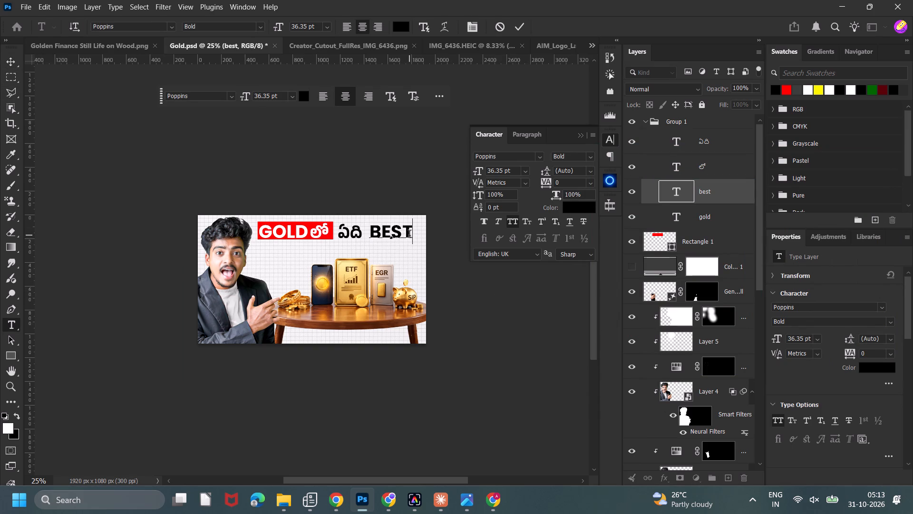
{"action": "key", "text": "period"}
{"action": "key", "text": "shift+question"}
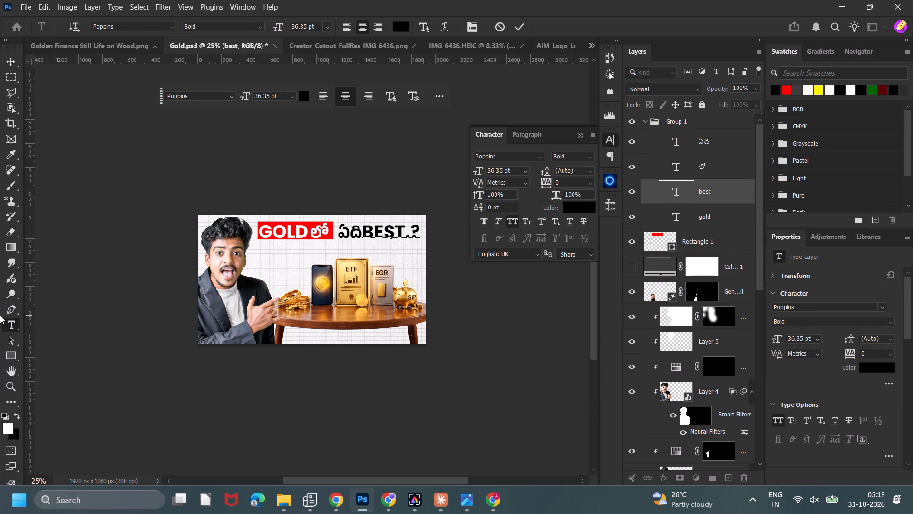
{"action": "left_click", "coordinate": [530, 22]}
{"action": "left_click", "coordinate": [525, 24]}
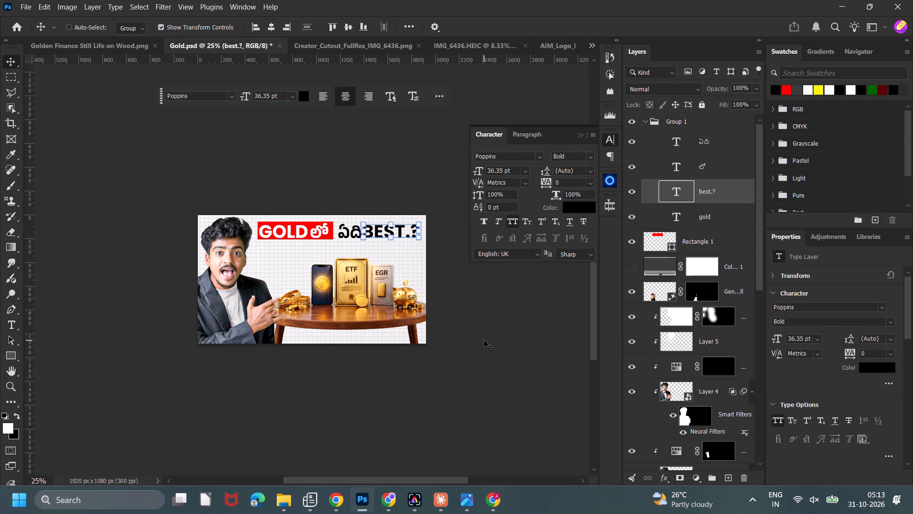
Nudge the BEST.? text right to leave a gap after ఏది.
{"action": "key", "text": "Right"}
{"action": "key", "text": "Right"}
{"action": "key", "text": "Right"}
{"action": "key", "text": "Right"}
{"action": "key", "text": "Right"}
{"action": "left_click", "coordinate": [518, 337]}
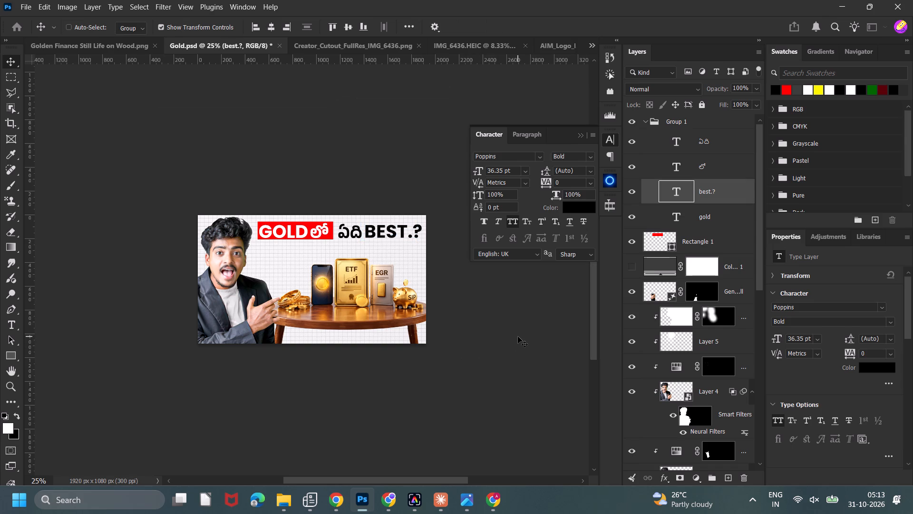
Nudge the ఏది text slightly left to even its spacing between the red rectangle and BEST.?.
{"action": "left_click", "coordinate": [719, 145]}
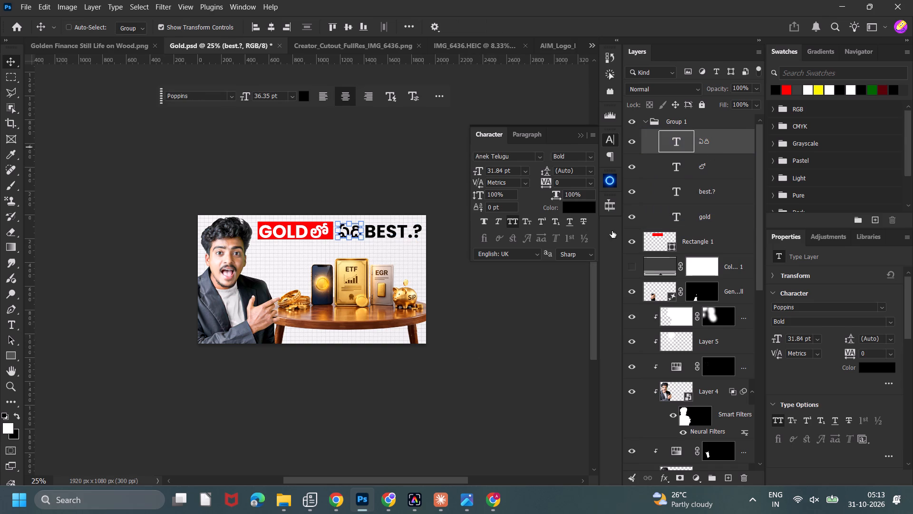
{"action": "key", "text": "Left"}
{"action": "key", "text": "Left"}
{"action": "left_click", "coordinate": [501, 323]}
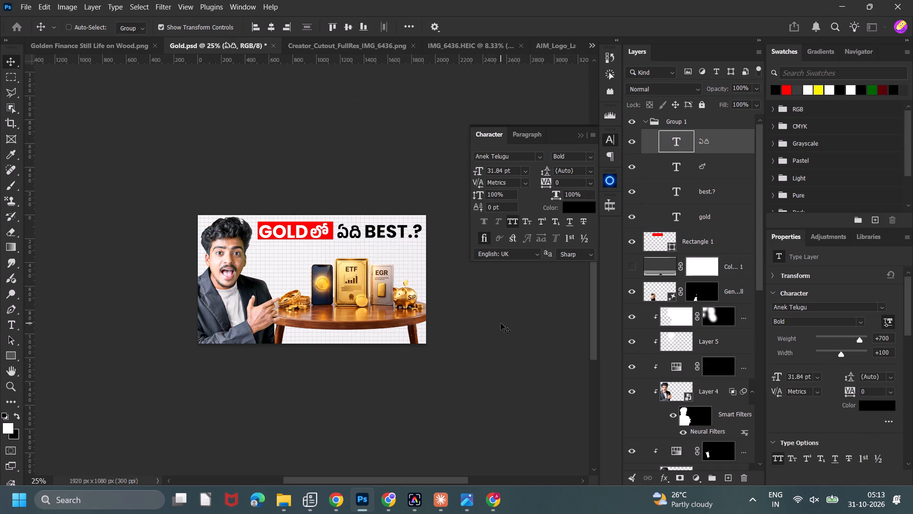
{"action": "key", "text": "Right"}
{"action": "left_click", "coordinate": [501, 323]}
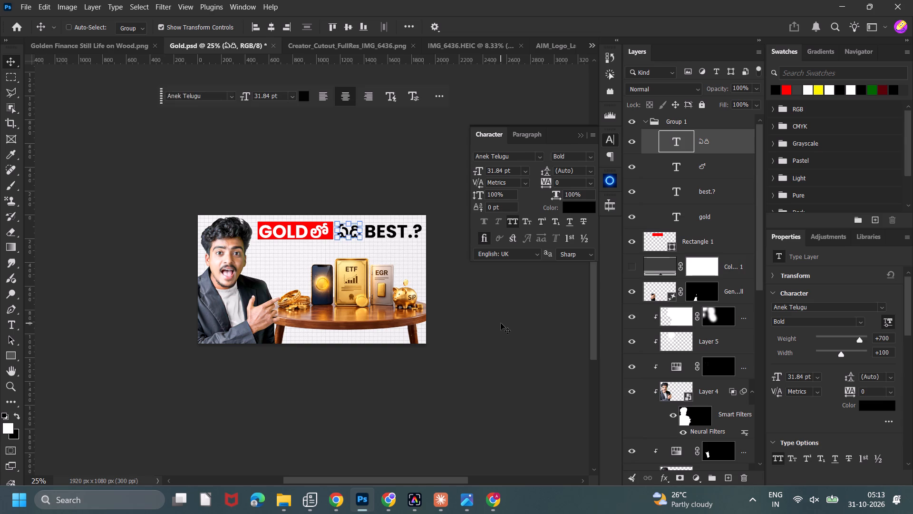
{"action": "left_click", "coordinate": [501, 323]}
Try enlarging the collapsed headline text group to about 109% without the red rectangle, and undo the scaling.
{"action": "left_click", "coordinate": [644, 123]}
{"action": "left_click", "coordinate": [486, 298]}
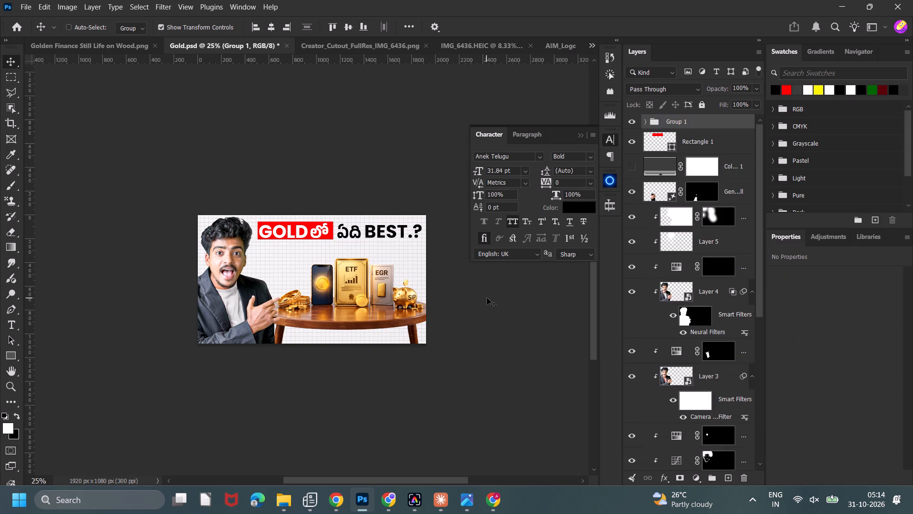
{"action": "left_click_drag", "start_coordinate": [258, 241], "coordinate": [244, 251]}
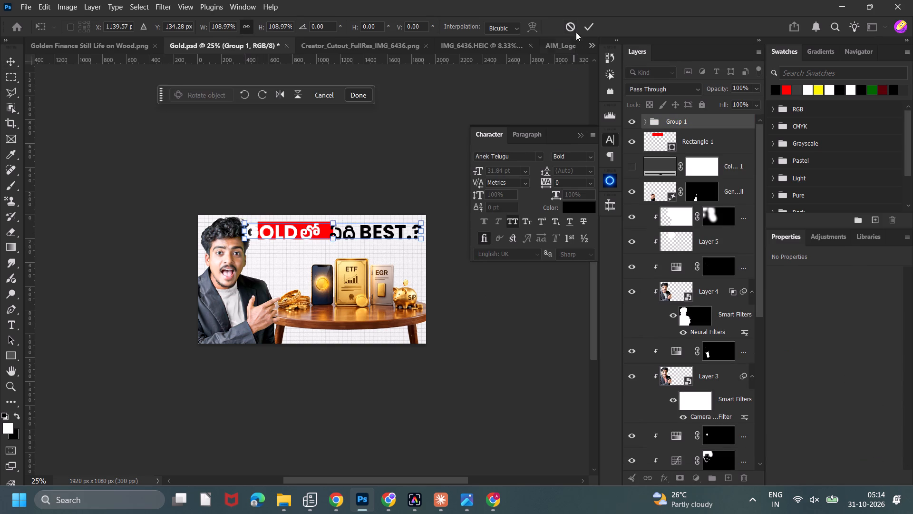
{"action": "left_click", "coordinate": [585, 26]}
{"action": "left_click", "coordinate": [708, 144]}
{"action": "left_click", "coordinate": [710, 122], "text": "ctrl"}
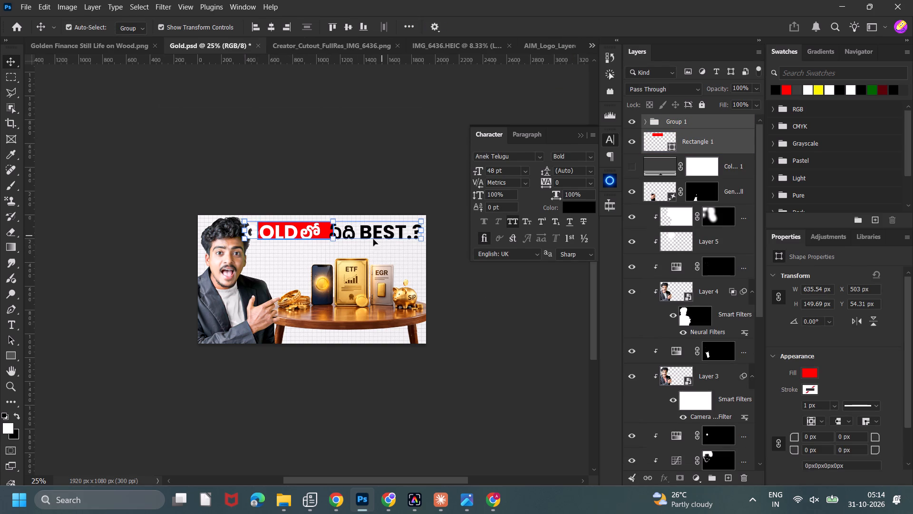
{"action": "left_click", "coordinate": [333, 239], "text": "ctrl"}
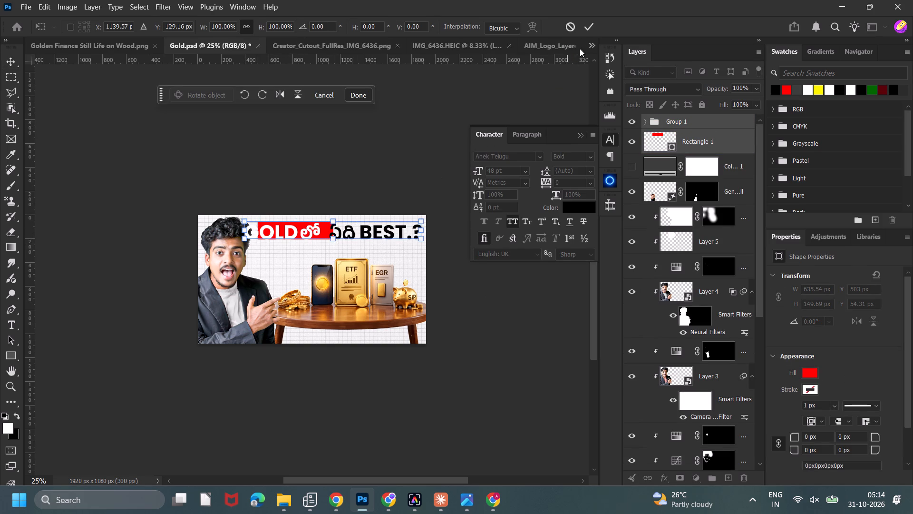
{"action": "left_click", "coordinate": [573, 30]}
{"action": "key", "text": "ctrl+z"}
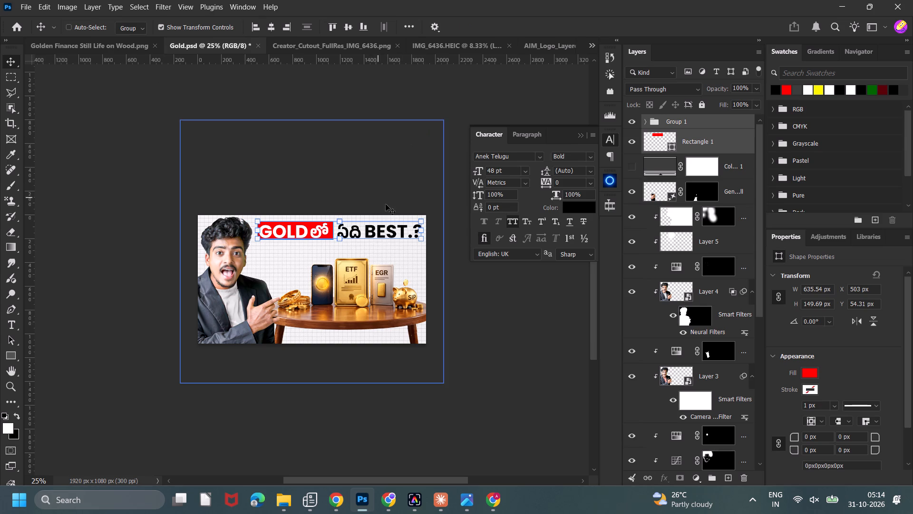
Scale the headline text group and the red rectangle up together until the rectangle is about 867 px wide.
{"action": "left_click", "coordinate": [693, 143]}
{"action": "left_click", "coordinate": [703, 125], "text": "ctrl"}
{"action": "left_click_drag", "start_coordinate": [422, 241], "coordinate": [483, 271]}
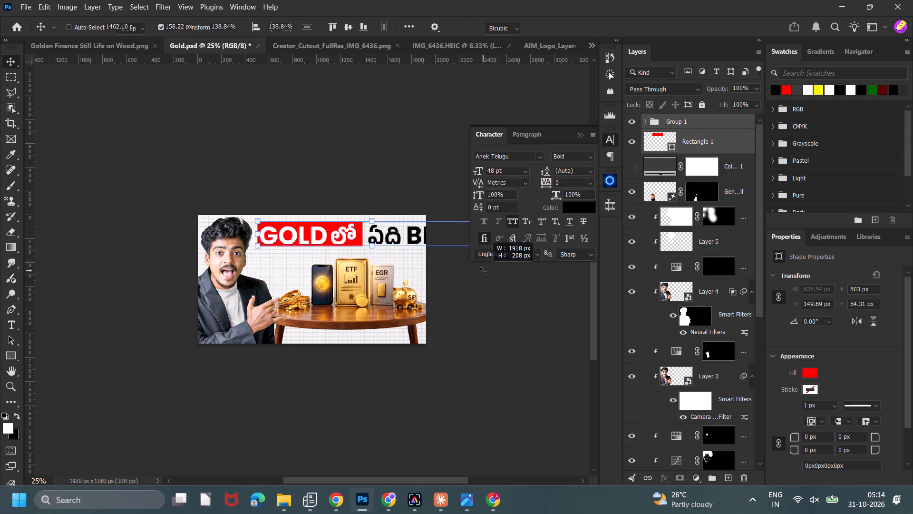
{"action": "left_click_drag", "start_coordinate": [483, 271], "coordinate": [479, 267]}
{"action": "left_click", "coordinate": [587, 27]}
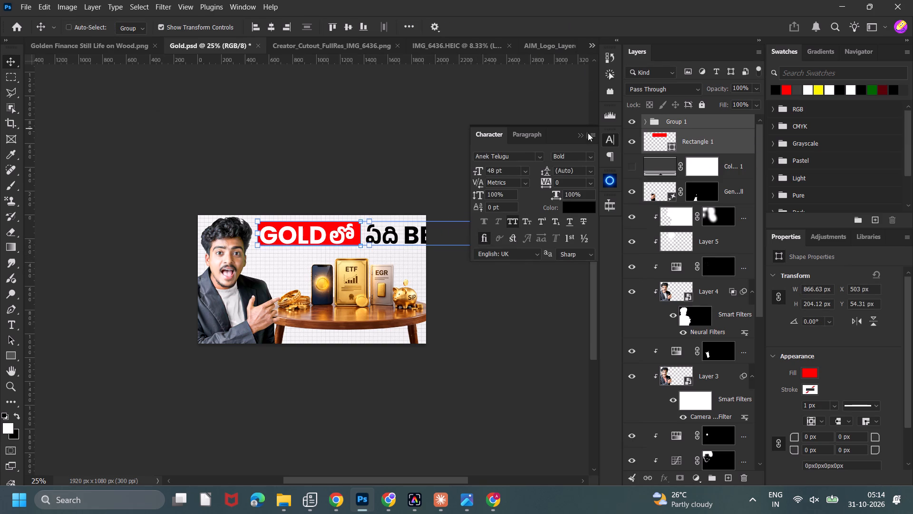
Move the headline group and red rectangle together so the rectangle sits at about X 485 px, Y 36 px.
{"action": "left_click", "coordinate": [584, 133]}
{"action": "left_click", "coordinate": [504, 132]}
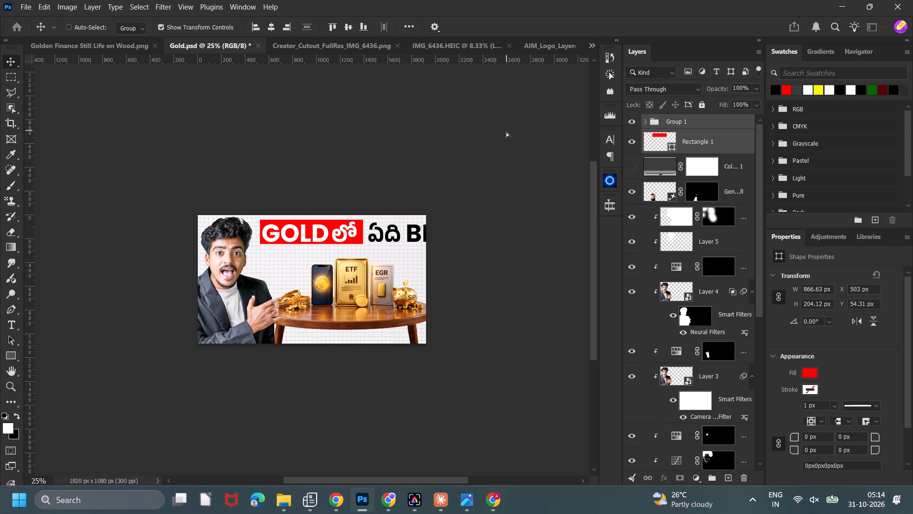
{"action": "left_click_drag", "start_coordinate": [398, 233], "coordinate": [422, 232]}
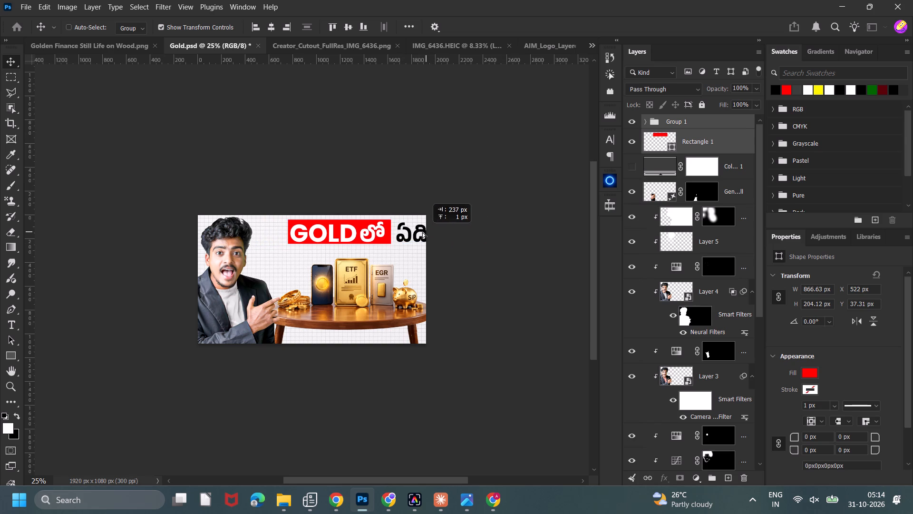
{"action": "left_click_drag", "start_coordinate": [422, 232], "coordinate": [393, 232]}
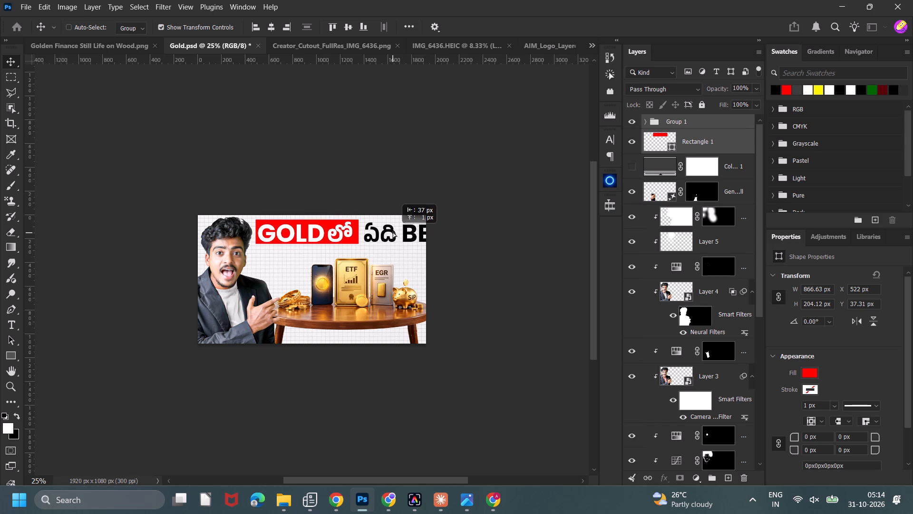
{"action": "left_click_drag", "start_coordinate": [393, 232], "coordinate": [410, 234]}
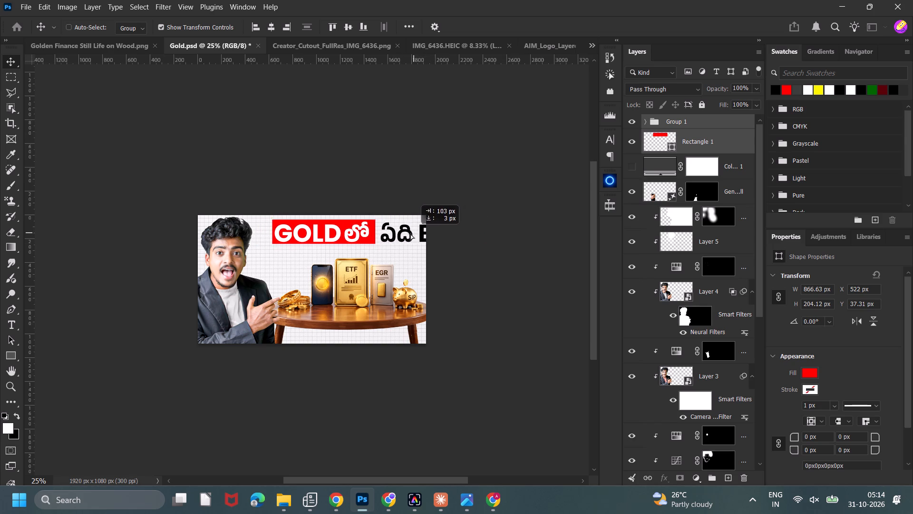
{"action": "left_click_drag", "start_coordinate": [410, 234], "coordinate": [394, 233]}
Scale the headline group and rectangle down together to fit the canvas, making the rectangle about 651 px wide.
{"action": "left_click_drag", "start_coordinate": [483, 244], "coordinate": [412, 237]}
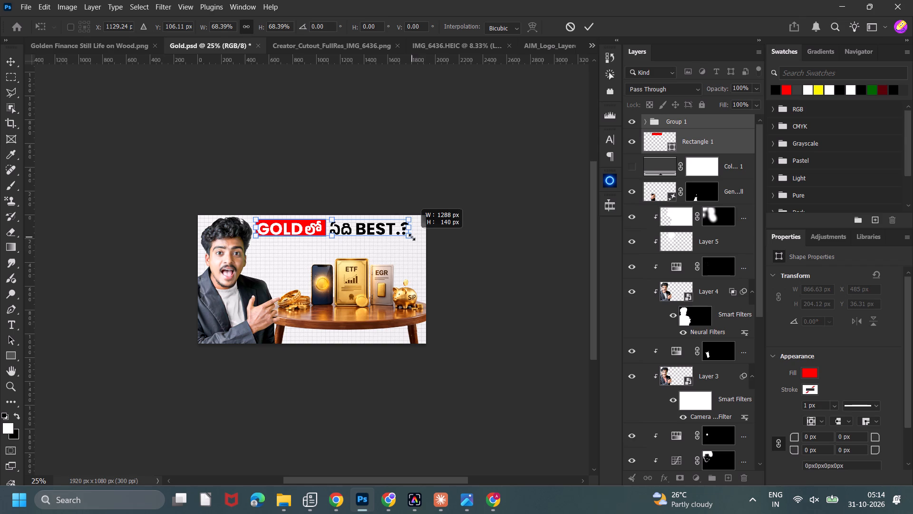
{"action": "left_click_drag", "start_coordinate": [412, 237], "coordinate": [427, 238]}
{"action": "left_click", "coordinate": [591, 25]}
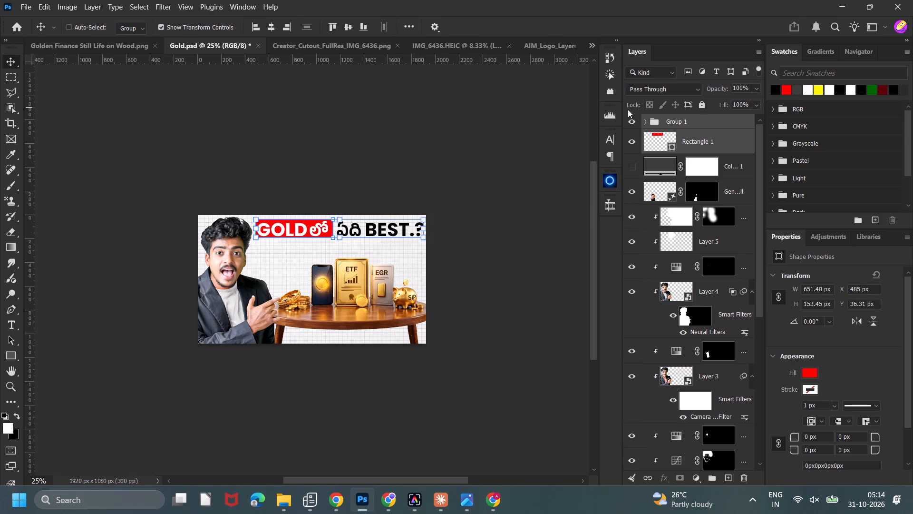
Move the ఏది and best.? text layers out of the headline group, placing them above it in the layer stack.
{"action": "left_click", "coordinate": [644, 120]}
{"action": "left_click", "coordinate": [697, 150]}
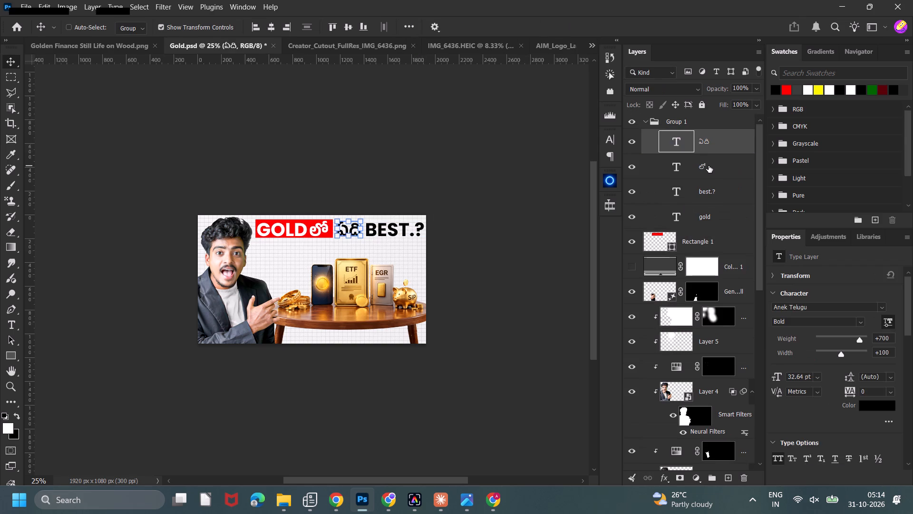
{"action": "left_click", "coordinate": [709, 166], "text": "ctrl"}
{"action": "left_click", "coordinate": [716, 164]}
{"action": "left_click", "coordinate": [707, 142]}
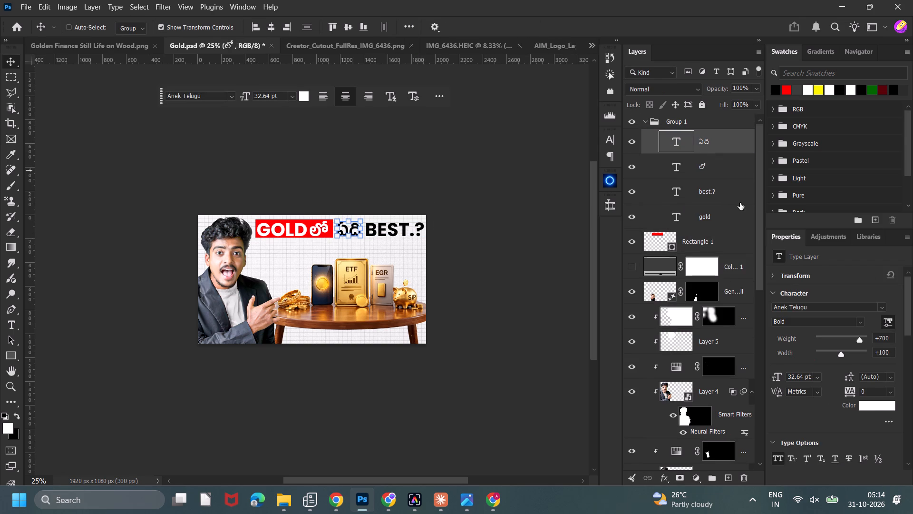
{"action": "left_click", "coordinate": [734, 192], "text": "ctrl"}
{"action": "left_click_drag", "start_coordinate": [719, 141], "coordinate": [712, 98]}
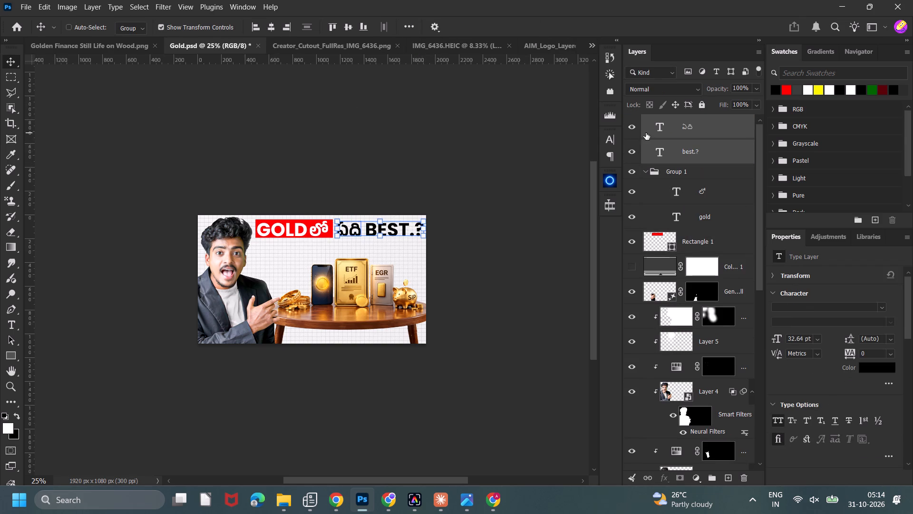
Move the red Rectangle 1 layer into Group 1 beneath the GOLD లో text and collapse the group.
{"action": "left_click", "coordinate": [651, 171]}
{"action": "left_click", "coordinate": [641, 172]}
{"action": "left_click", "coordinate": [649, 173]}
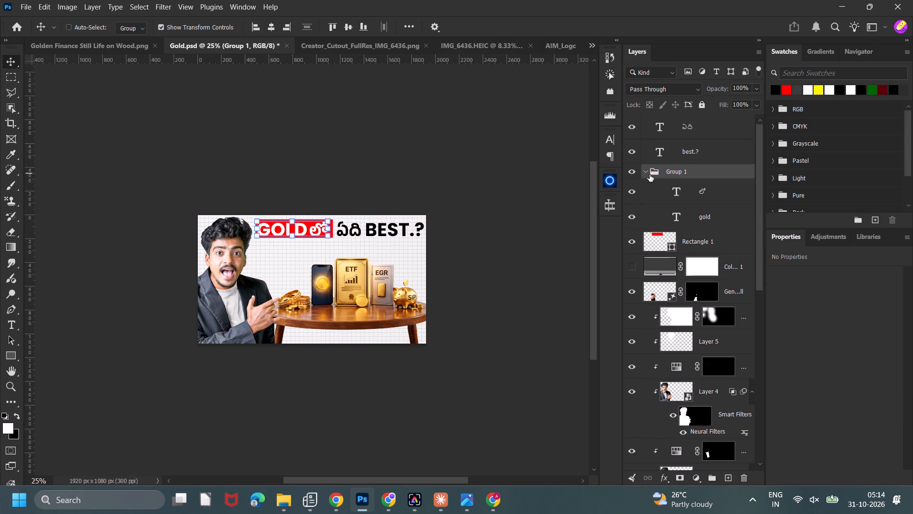
{"action": "left_click", "coordinate": [698, 234]}
{"action": "left_click_drag", "start_coordinate": [719, 239], "coordinate": [717, 226]}
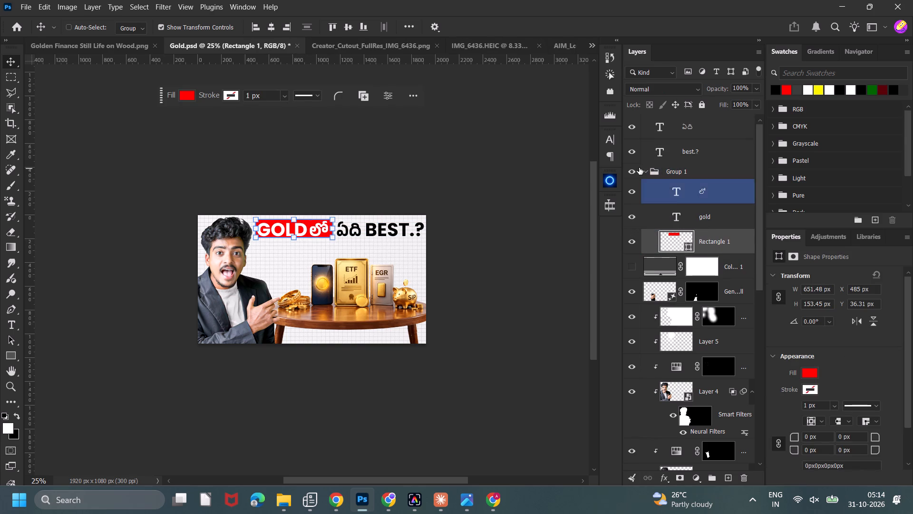
{"action": "left_click", "coordinate": [647, 170]}
Enlarge the GOLD లో group with its red rectangle to over two-fifths of the canvas width, shifted slightly inward and down.
{"action": "left_click_drag", "start_coordinate": [333, 245], "coordinate": [370, 253]}
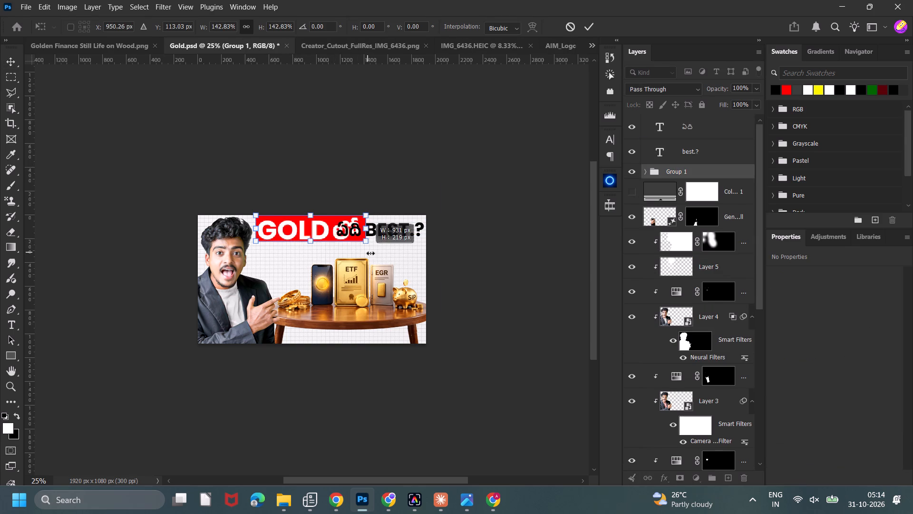
{"action": "left_click_drag", "start_coordinate": [370, 253], "coordinate": [374, 253]}
{"action": "left_click", "coordinate": [583, 30]}
{"action": "left_click_drag", "start_coordinate": [515, 188], "coordinate": [538, 197]}
{"action": "left_click_drag", "start_coordinate": [397, 252], "coordinate": [368, 240]}
{"action": "left_click_drag", "start_coordinate": [366, 243], "coordinate": [370, 245]}
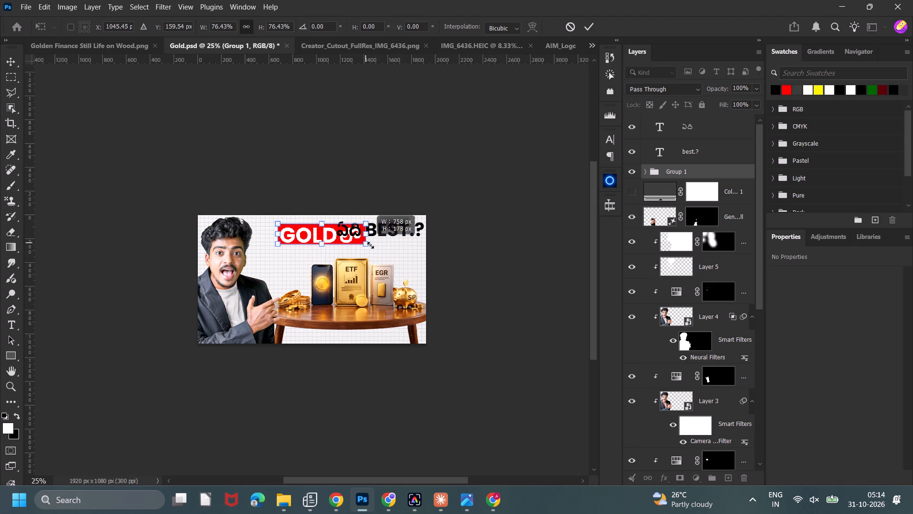
{"action": "left_click_drag", "start_coordinate": [370, 245], "coordinate": [375, 247]}
{"action": "left_click", "coordinate": [584, 29]}
Group the ఏది and best.? text layers together.
{"action": "left_click", "coordinate": [682, 148]}
{"action": "left_click", "coordinate": [718, 118], "text": "ctrl"}
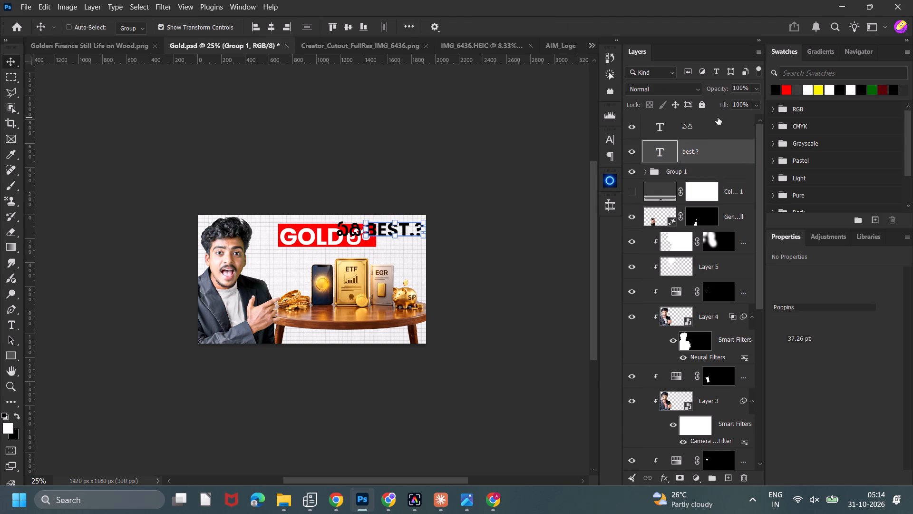
{"action": "key", "text": "ctrl+g"}
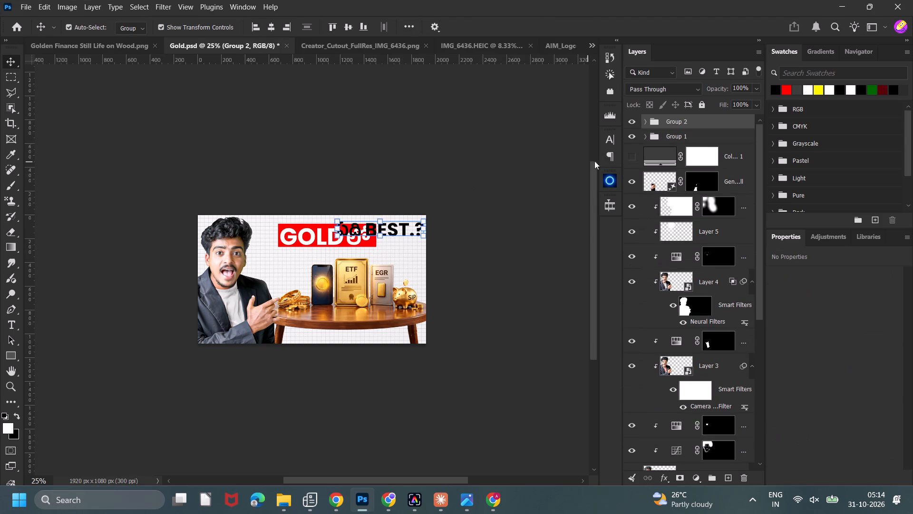
Hide the GOLD లో group, then place the ఏది BEST.? group just above the gold items, enlarged to slightly over 823 px wide.
{"action": "left_click", "coordinate": [633, 138]}
{"action": "left_click_drag", "start_coordinate": [510, 219], "coordinate": [474, 237]}
{"action": "left_click_drag", "start_coordinate": [385, 247], "coordinate": [396, 248]}
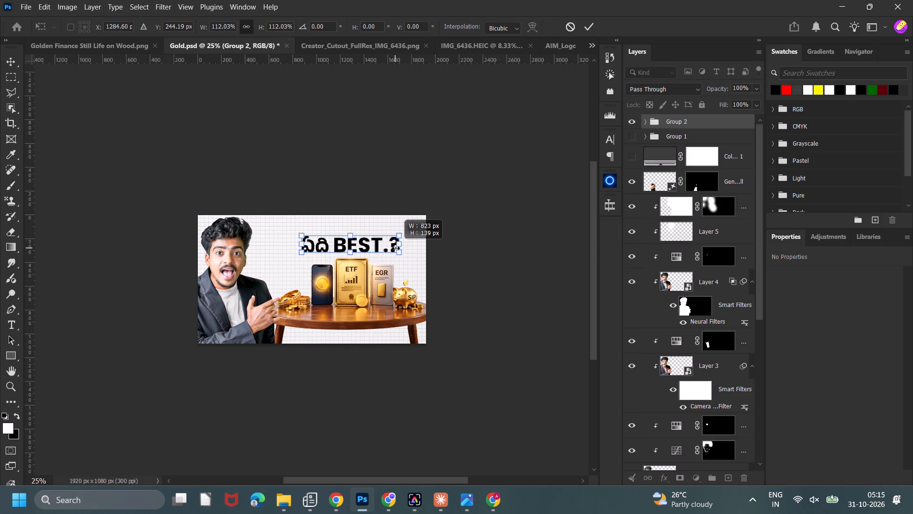
{"action": "left_click_drag", "start_coordinate": [396, 248], "coordinate": [399, 248]}
{"action": "left_click_drag", "start_coordinate": [385, 247], "coordinate": [380, 251]}
{"action": "left_click", "coordinate": [591, 30]}
{"action": "left_click_drag", "start_coordinate": [518, 204], "coordinate": [513, 201]}
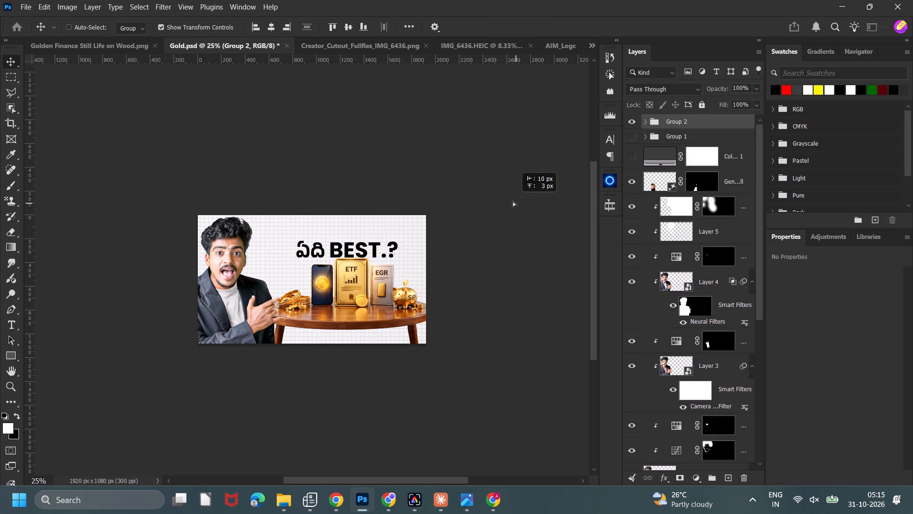
{"action": "left_click_drag", "start_coordinate": [513, 201], "coordinate": [510, 198]}
Show the GOLD లో group again and move it directly above the ఏది BEST.? line at the canvas's upper edge.
{"action": "left_click", "coordinate": [632, 138]}
{"action": "left_click", "coordinate": [659, 137]}
{"action": "left_click_drag", "start_coordinate": [490, 253], "coordinate": [499, 242]}
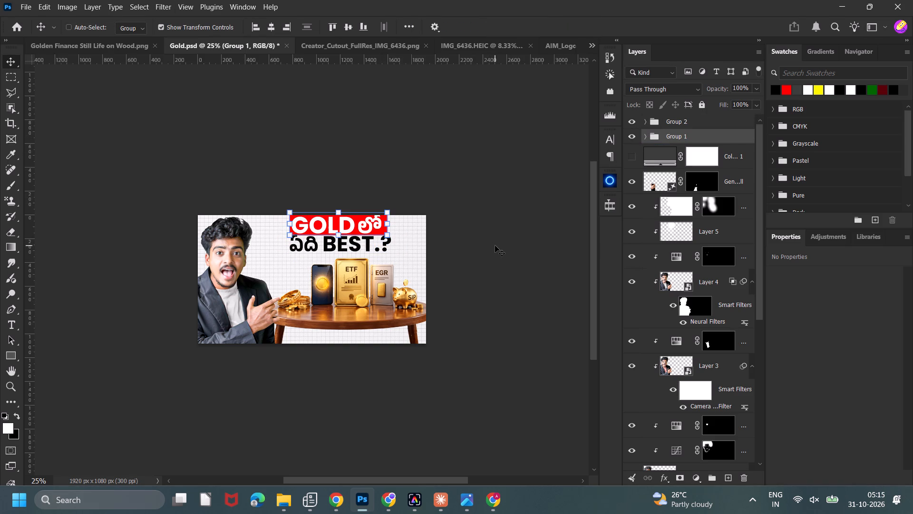
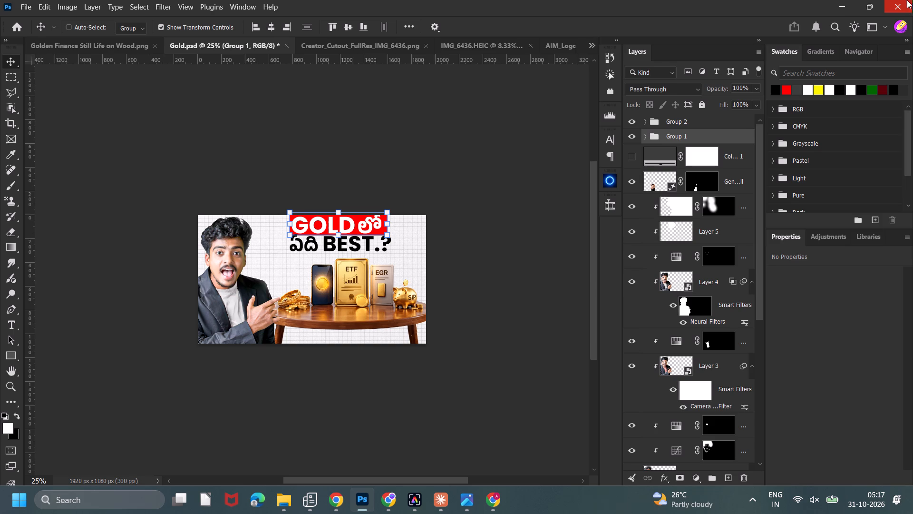
Align both headline groups by their horizontal centres and move them together over the gold items, just inside the canvas's upper edge.
{"action": "left_click", "coordinate": [671, 122], "text": "ctrl"}
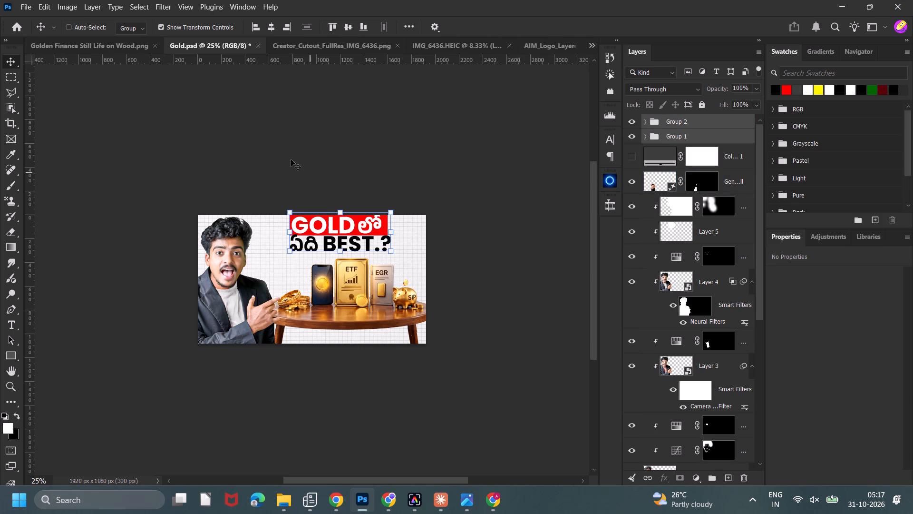
{"action": "left_click", "coordinate": [272, 29]}
{"action": "left_click_drag", "start_coordinate": [401, 129], "coordinate": [403, 133]}
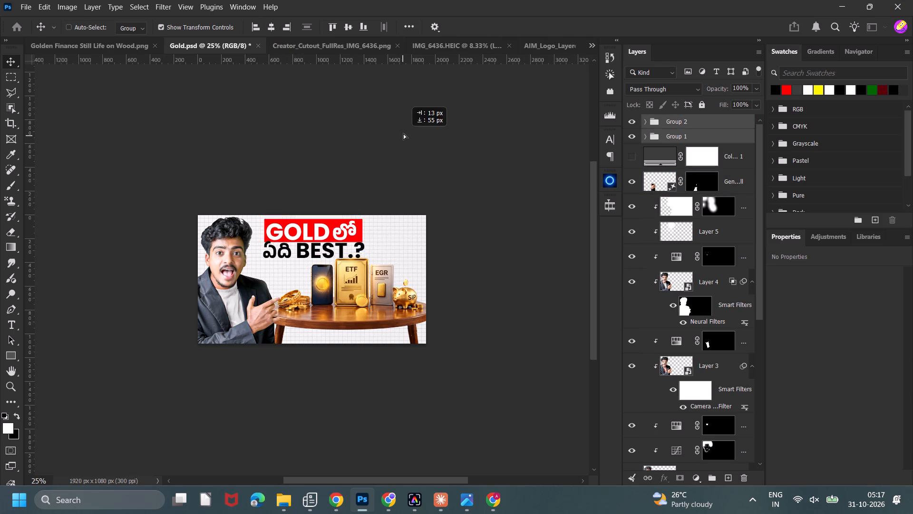
{"action": "left_click_drag", "start_coordinate": [403, 133], "coordinate": [423, 133]}
Reposition the ఏది BEST.? group directly beneath the red GOLD లో box, roughly flush with its left edge.
{"action": "left_click", "coordinate": [660, 128]}
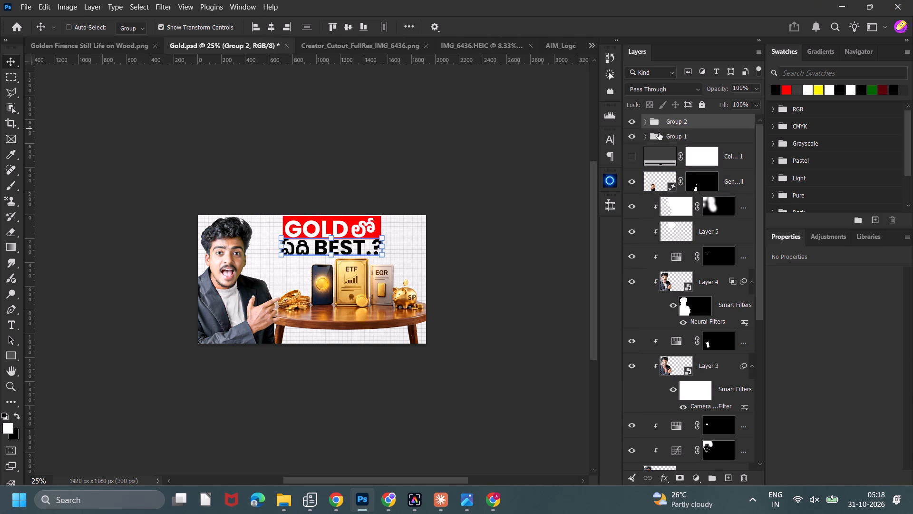
{"action": "left_click", "coordinate": [658, 137]}
{"action": "left_click", "coordinate": [674, 120]}
{"action": "left_click_drag", "start_coordinate": [581, 213], "coordinate": [573, 222]}
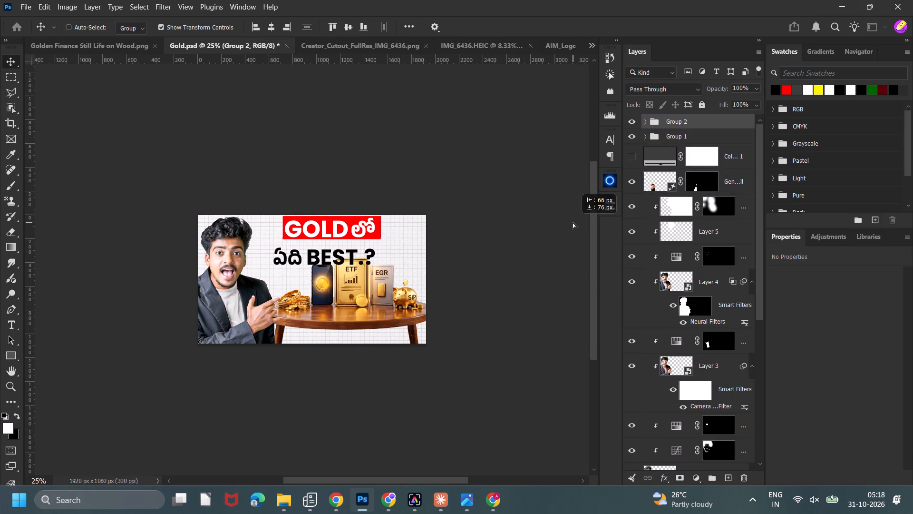
{"action": "left_click_drag", "start_coordinate": [573, 222], "coordinate": [534, 215]}
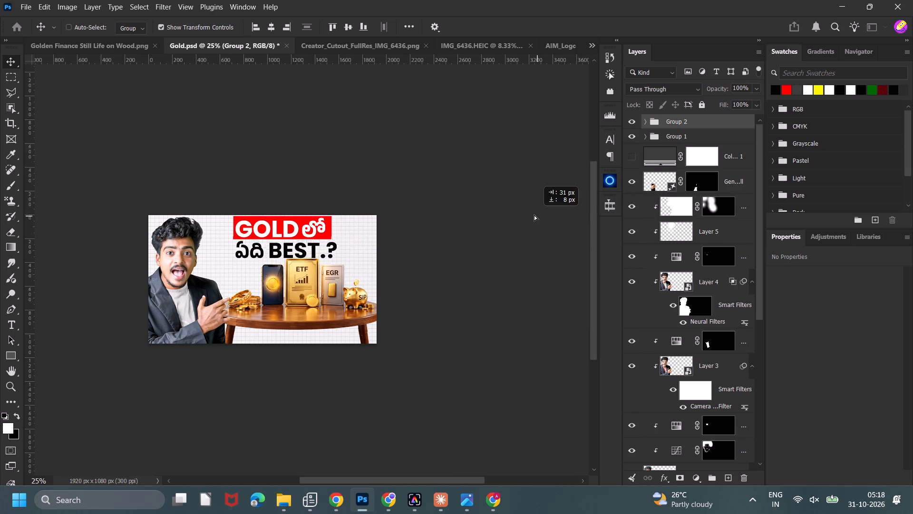
{"action": "left_click_drag", "start_coordinate": [534, 215], "coordinate": [533, 215]}
Scale the GOLD లో group down to 72.24%.
{"action": "left_click", "coordinate": [696, 139]}
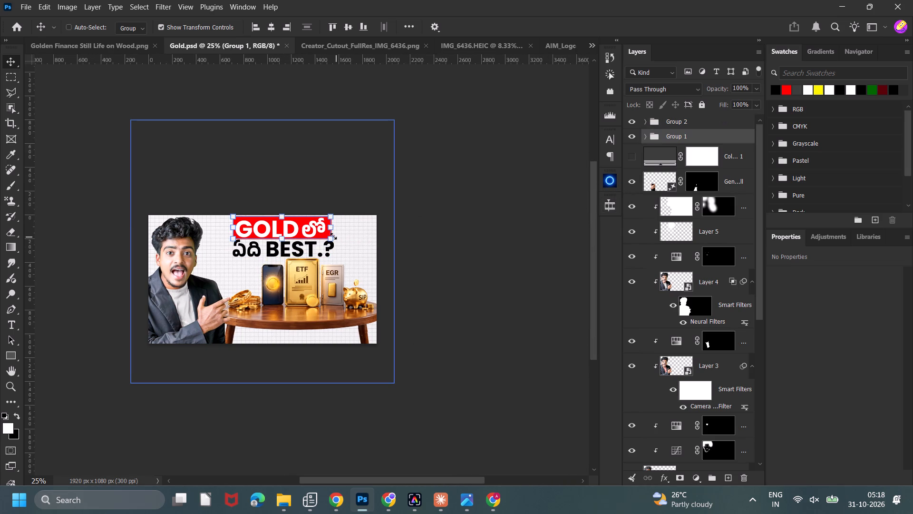
{"action": "left_click_drag", "start_coordinate": [334, 240], "coordinate": [308, 231]}
{"action": "left_click", "coordinate": [597, 28]}
{"action": "left_click", "coordinate": [593, 27]}
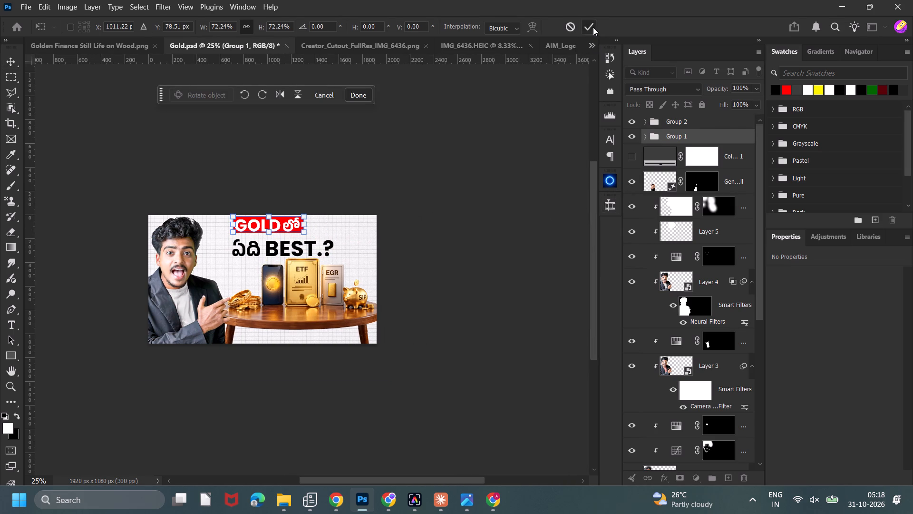
Centre the GOLD లో and ఏది BEST.? groups horizontally, then shift both about 120 px to the right.
{"action": "left_click", "coordinate": [276, 29]}
{"action": "left_click", "coordinate": [475, 209]}
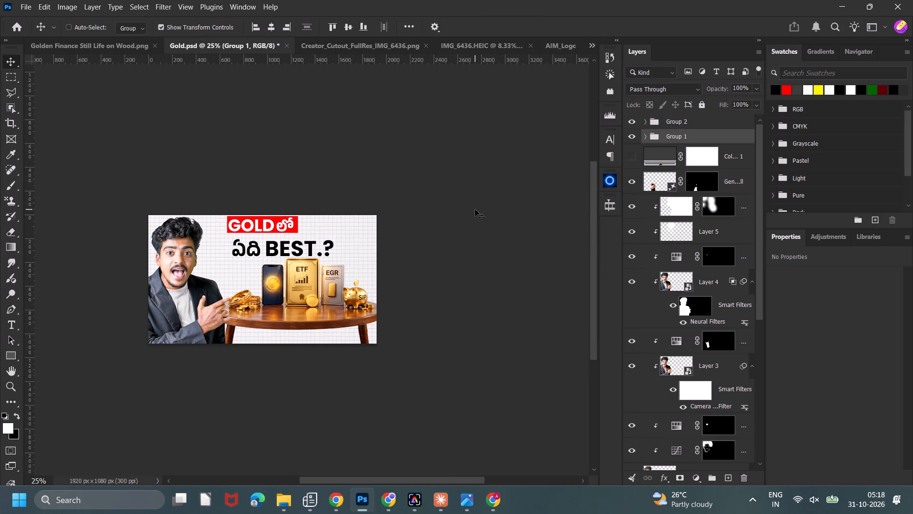
{"action": "left_click", "coordinate": [272, 25]}
{"action": "left_click", "coordinate": [685, 126], "text": "ctrl"}
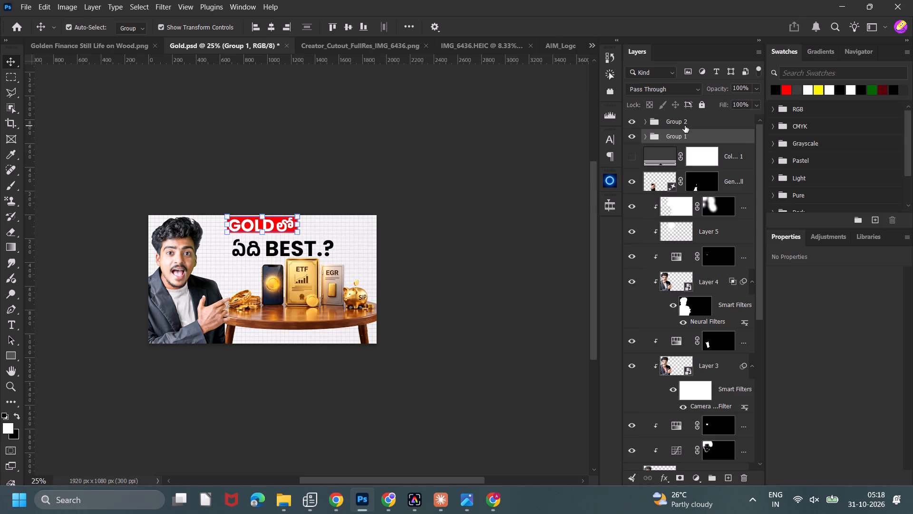
{"action": "left_click", "coordinate": [269, 28]}
{"action": "left_click_drag", "start_coordinate": [382, 141], "coordinate": [397, 139]}
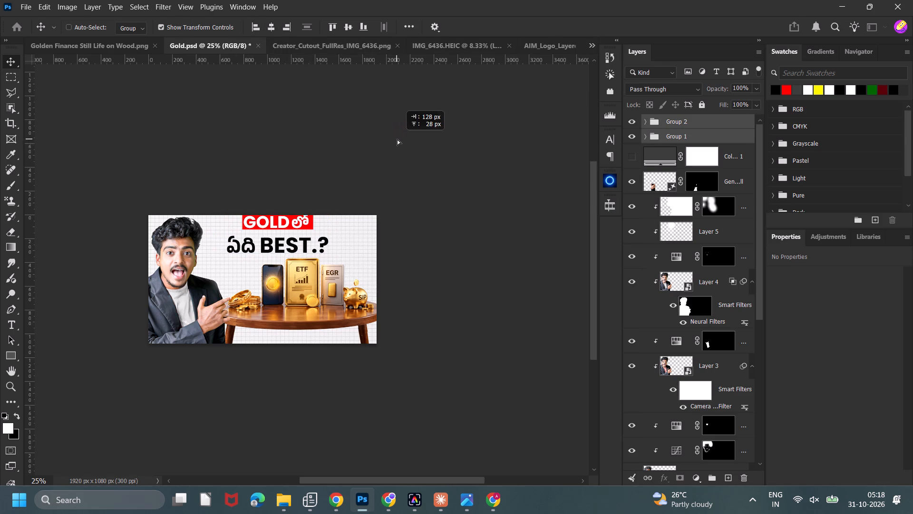
{"action": "left_click_drag", "start_coordinate": [397, 139], "coordinate": [396, 141]}
Enlarge the ఏది BEST.? group to 138% and place it directly below the GOLD లో box, above the gold items.
{"action": "left_click", "coordinate": [655, 118]}
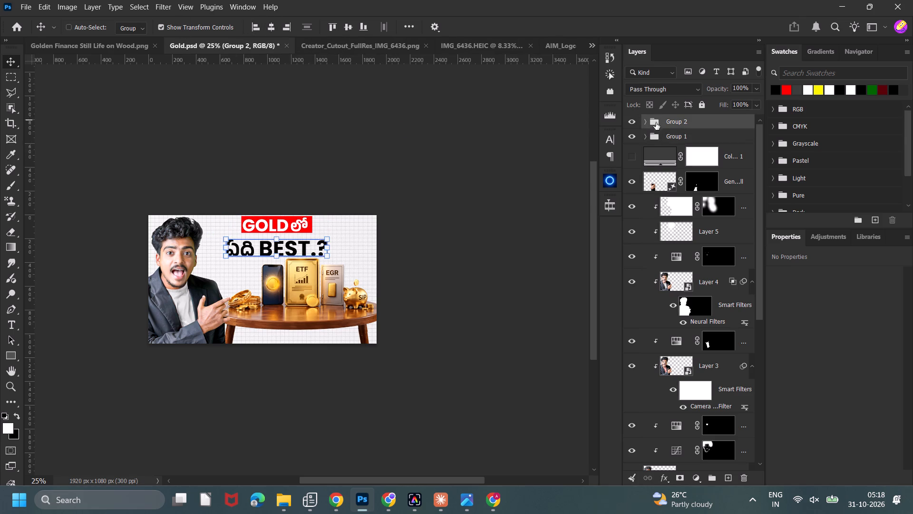
{"action": "left_click_drag", "start_coordinate": [329, 258], "coordinate": [368, 262]}
{"action": "left_click_drag", "start_coordinate": [325, 251], "coordinate": [310, 247]}
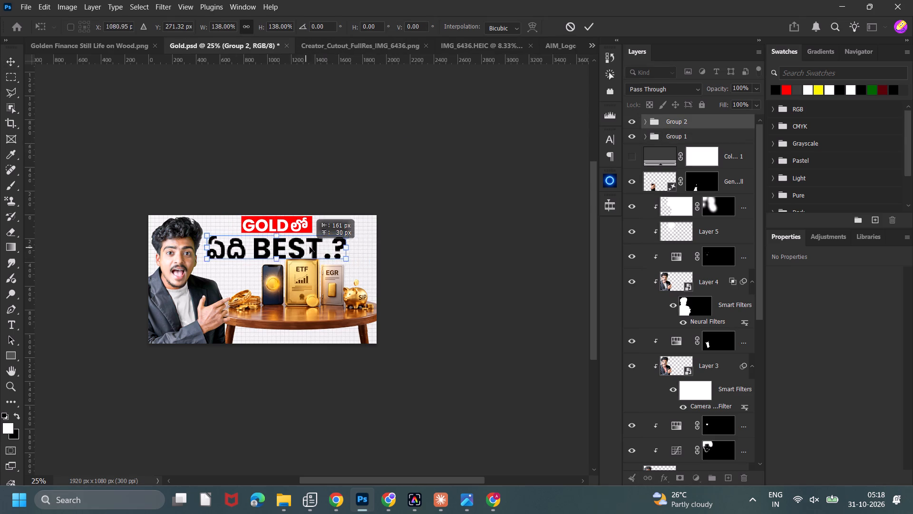
{"action": "left_click_drag", "start_coordinate": [310, 247], "coordinate": [316, 245]}
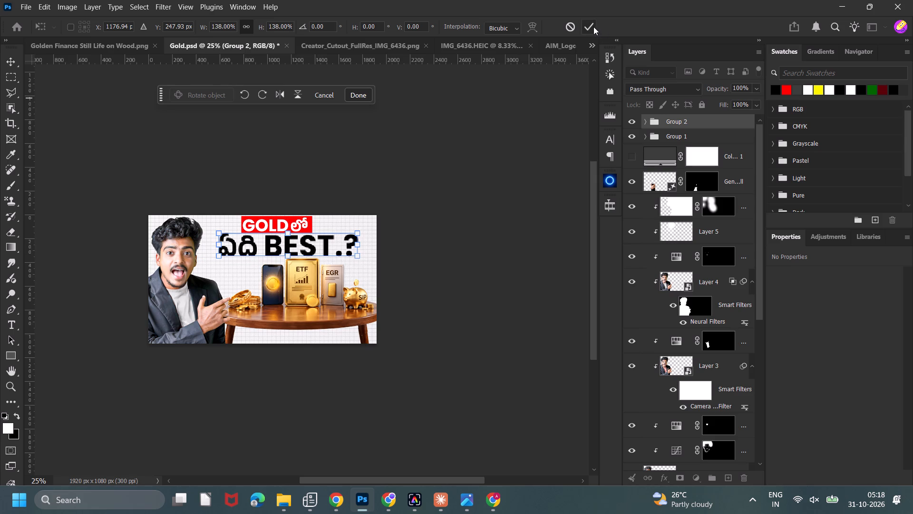
{"action": "left_click", "coordinate": [593, 27]}
Centre both headline groups horizontally, move them right over the gold items, and scale them to 98.25%.
{"action": "left_click", "coordinate": [718, 131], "text": "ctrl"}
{"action": "left_click", "coordinate": [718, 139], "text": "ctrl"}
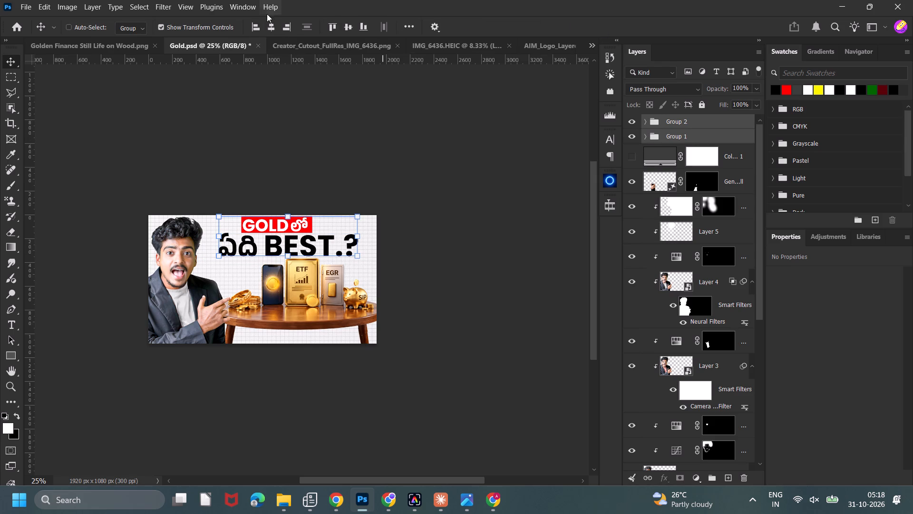
{"action": "left_click", "coordinate": [276, 23]}
{"action": "left_click_drag", "start_coordinate": [447, 134], "coordinate": [476, 135]}
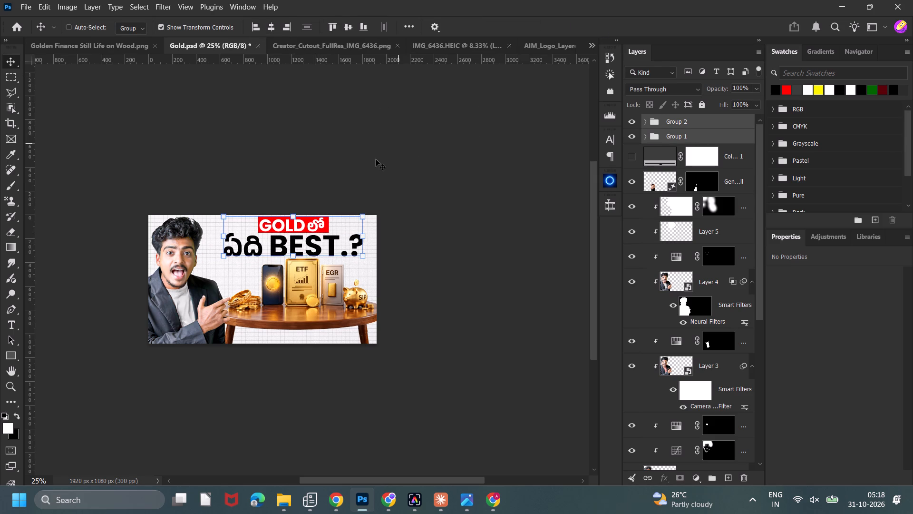
{"action": "left_click", "coordinate": [365, 215]}
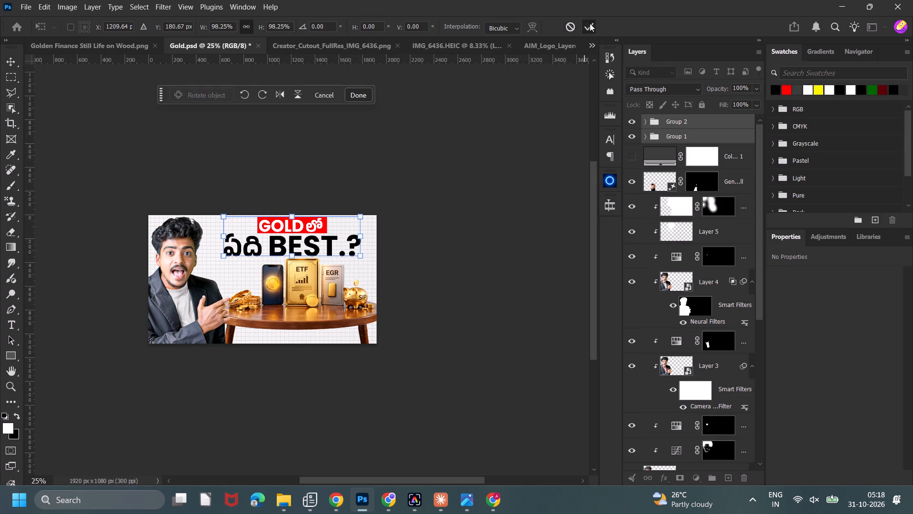
{"action": "left_click", "coordinate": [590, 23]}
Recentre both headline groups, shift them about 256 px right, scale them to 98.40%, and nudge them slightly further right.
{"action": "left_click", "coordinate": [273, 29]}
{"action": "left_click_drag", "start_coordinate": [410, 119], "coordinate": [439, 119]}
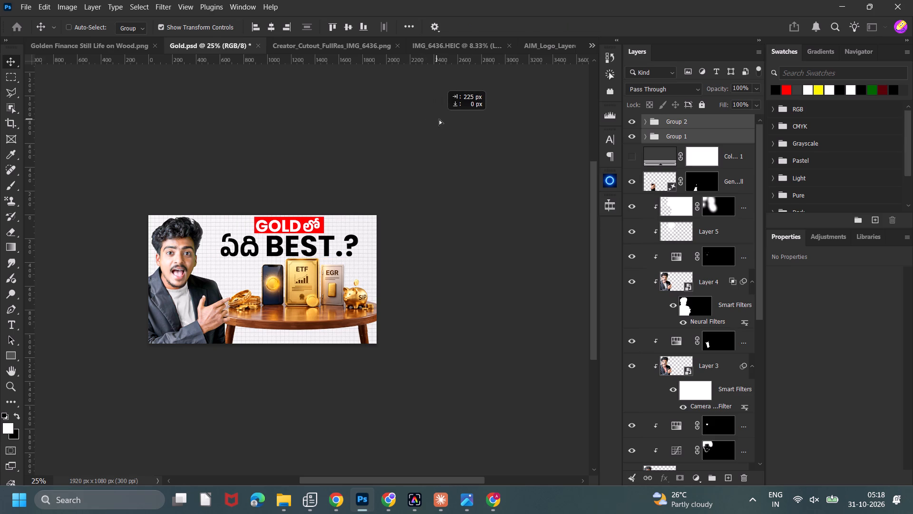
{"action": "left_click_drag", "start_coordinate": [439, 119], "coordinate": [440, 119]}
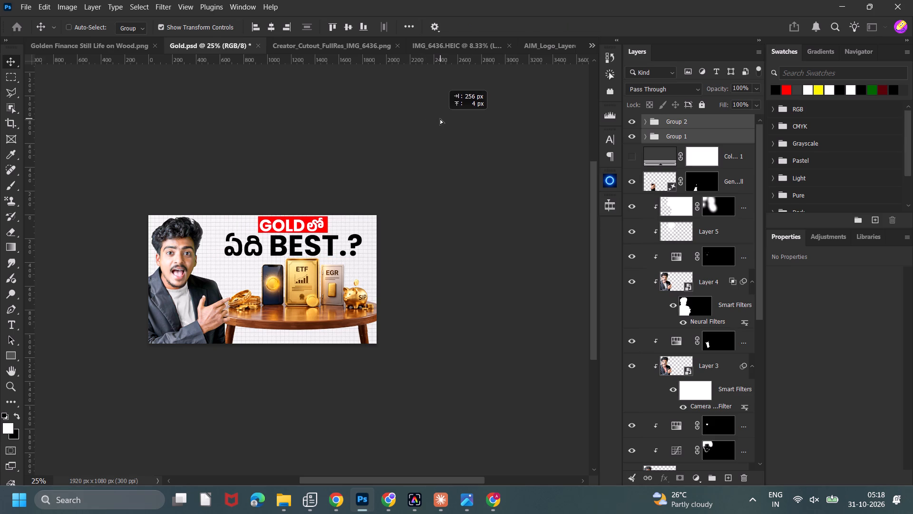
{"action": "left_click_drag", "start_coordinate": [440, 119], "coordinate": [439, 119]}
{"action": "left_click", "coordinate": [364, 253]}
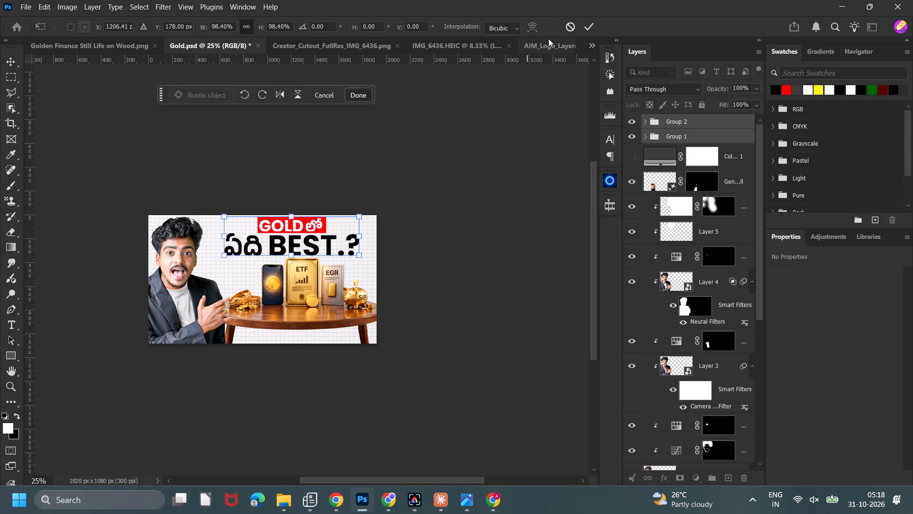
{"action": "left_click", "coordinate": [585, 28]}
{"action": "left_click", "coordinate": [539, 125]}
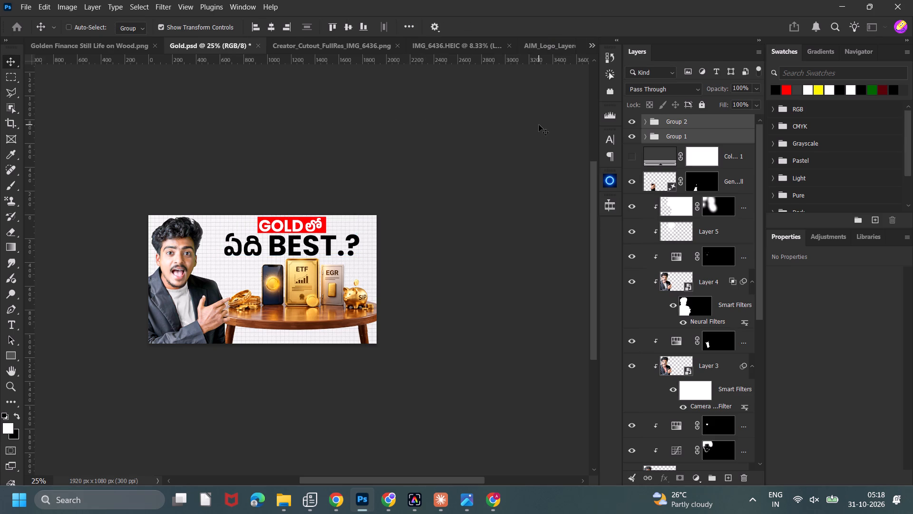
{"action": "key", "text": "Right"}
{"action": "key", "text": "Right"}
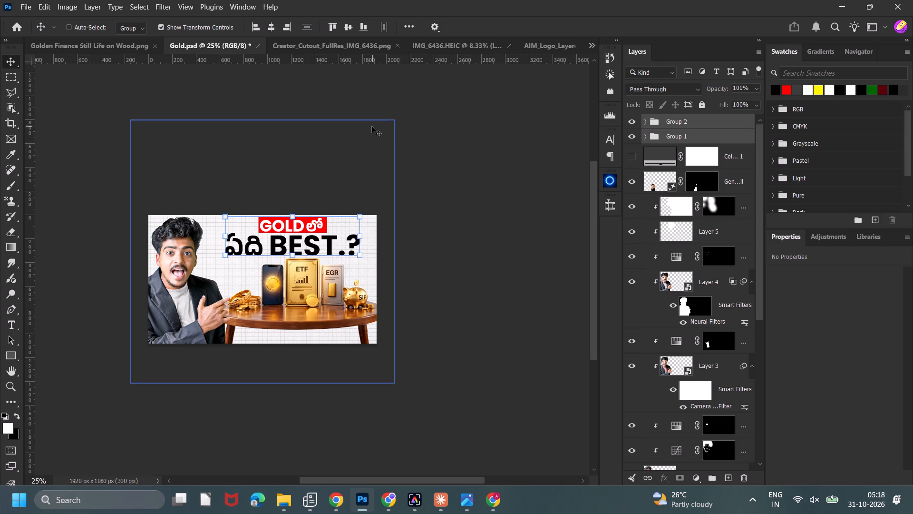
Group the GOLD లో and ఏది BEST.? groups into one parent group.
{"action": "key", "text": "ctrl+g"}
Add a white Drop Shadow to the combined headline group with distance 10 px, spread 0% and size 0 px.
{"action": "double_click", "coordinate": [710, 122]}
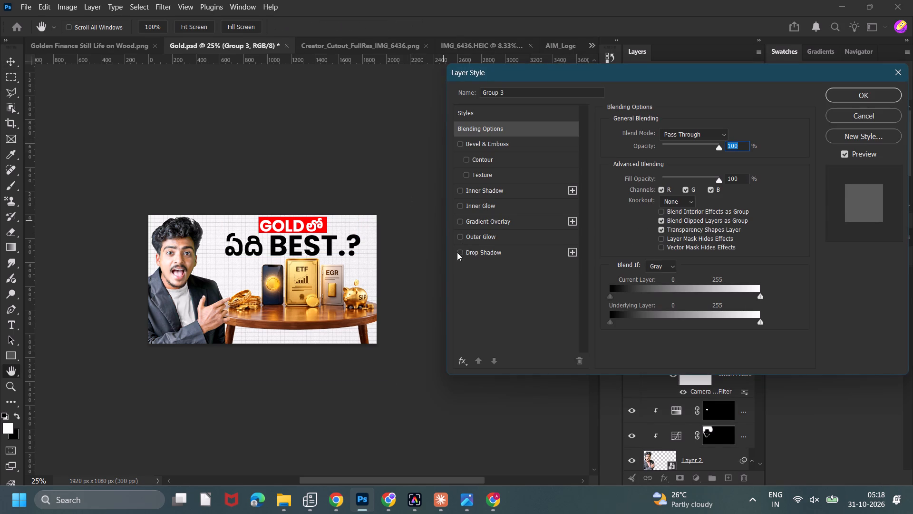
{"action": "left_click", "coordinate": [459, 253]}
{"action": "left_click", "coordinate": [491, 257]}
{"action": "left_click", "coordinate": [729, 137]}
{"action": "left_click_drag", "start_coordinate": [660, 238], "coordinate": [420, 111]}
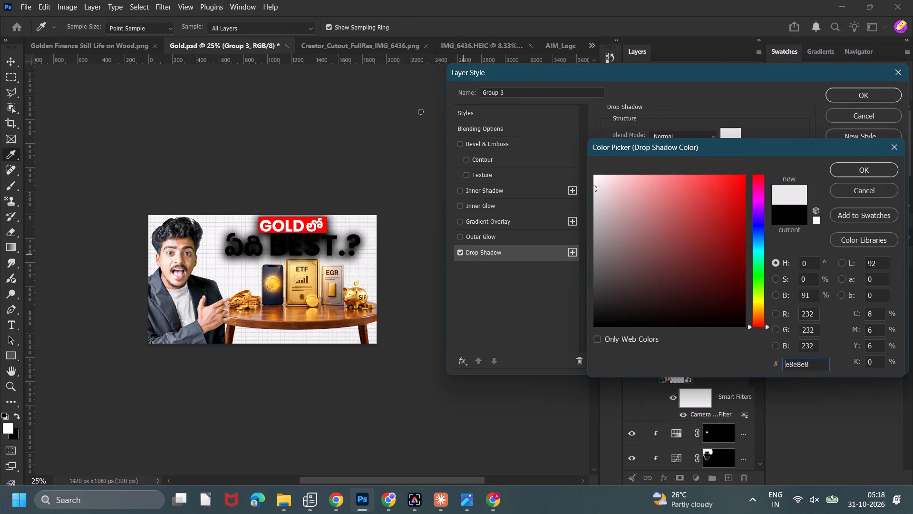
{"action": "left_click_drag", "start_coordinate": [420, 111], "coordinate": [394, 108]}
{"action": "left_click", "coordinate": [842, 168]}
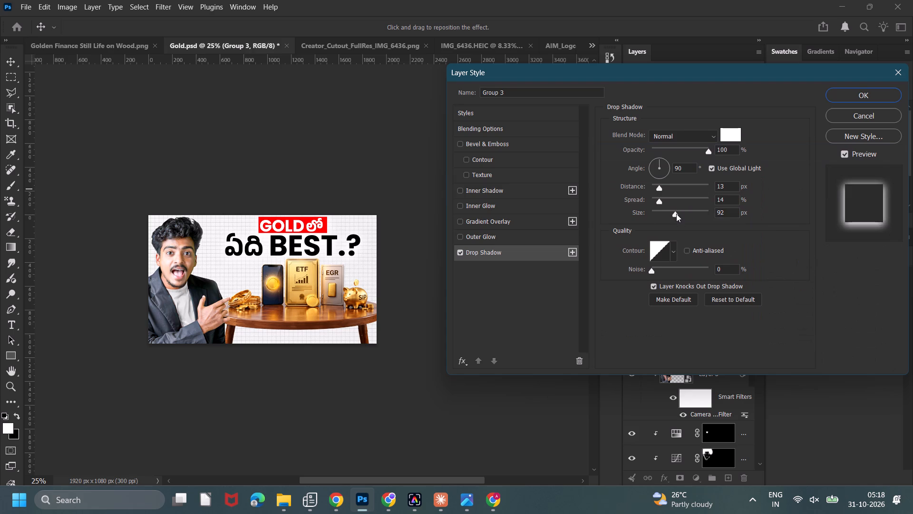
{"action": "left_click_drag", "start_coordinate": [676, 214], "coordinate": [547, 224]}
{"action": "left_click_drag", "start_coordinate": [658, 185], "coordinate": [671, 188]}
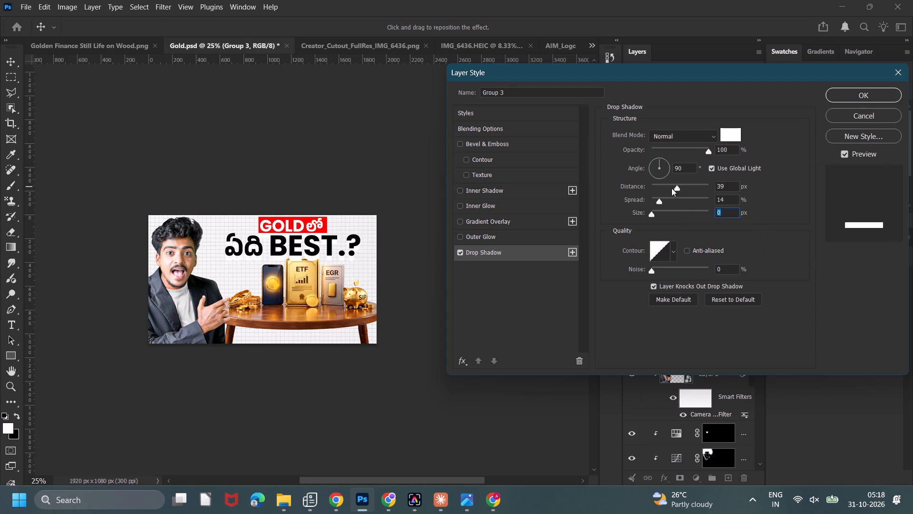
{"action": "left_click_drag", "start_coordinate": [671, 188], "coordinate": [660, 195]}
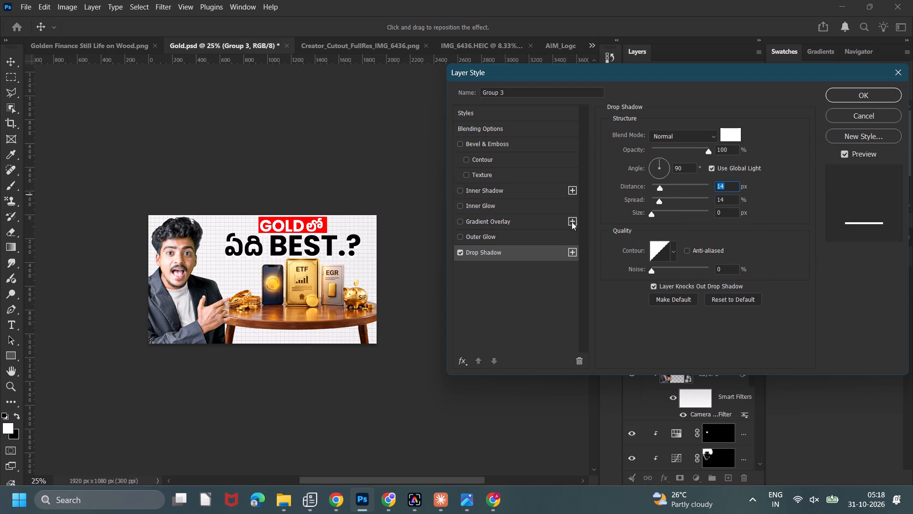
{"action": "key", "text": "1"}
{"action": "key", "text": "0"}
{"action": "left_click_drag", "start_coordinate": [659, 200], "coordinate": [532, 224]}
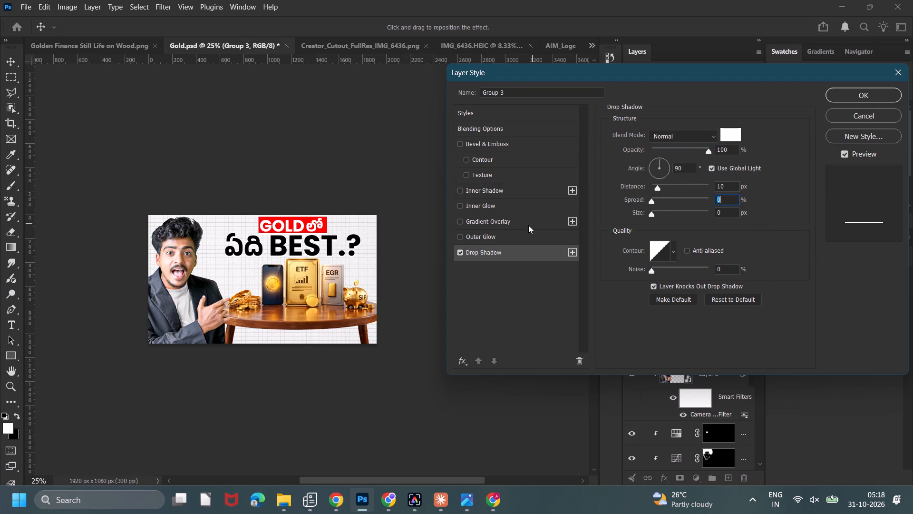
Add a second white Drop Shadow with distance 0 px and size 133 px, duplicate it as a third, and apply the style.
{"action": "left_click", "coordinate": [576, 253]}
{"action": "left_click", "coordinate": [556, 265]}
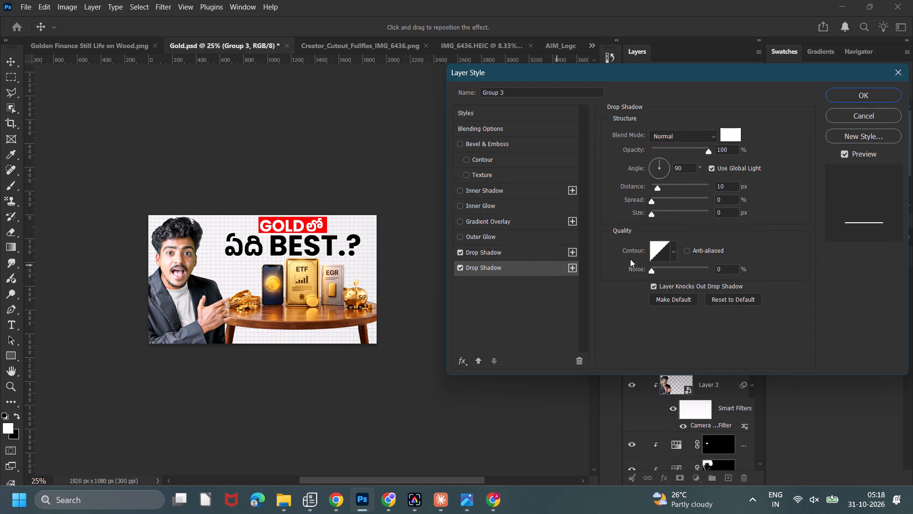
{"action": "left_click_drag", "start_coordinate": [656, 213], "coordinate": [689, 220]}
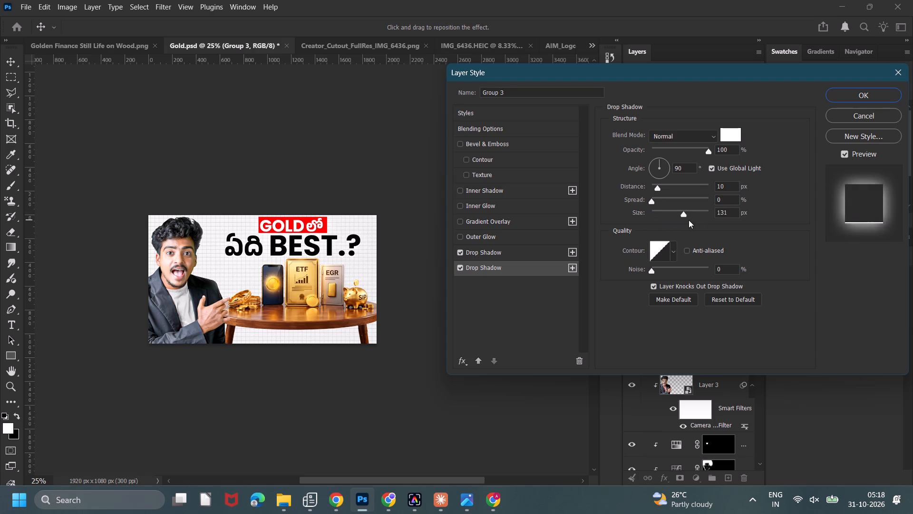
{"action": "left_click_drag", "start_coordinate": [689, 220], "coordinate": [685, 223]}
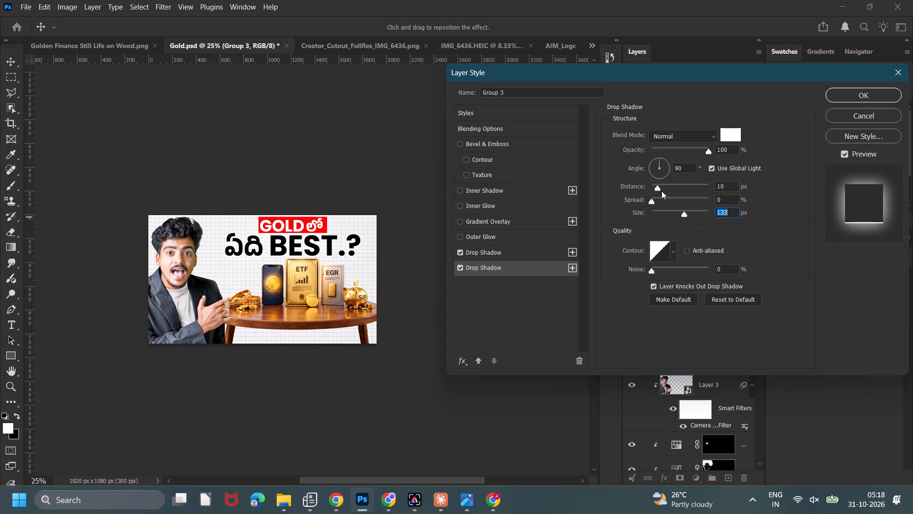
{"action": "left_click_drag", "start_coordinate": [657, 188], "coordinate": [599, 199]}
{"action": "left_click", "coordinate": [573, 267]}
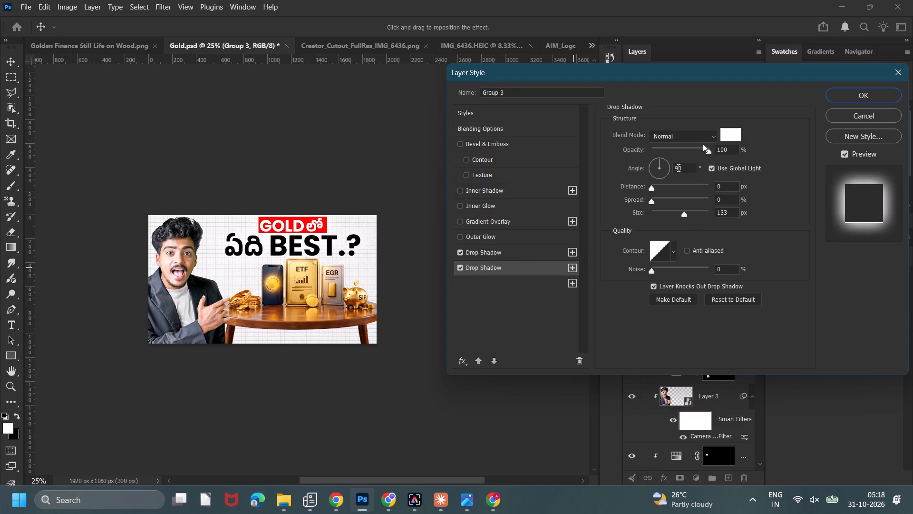
{"action": "left_click", "coordinate": [845, 100]}
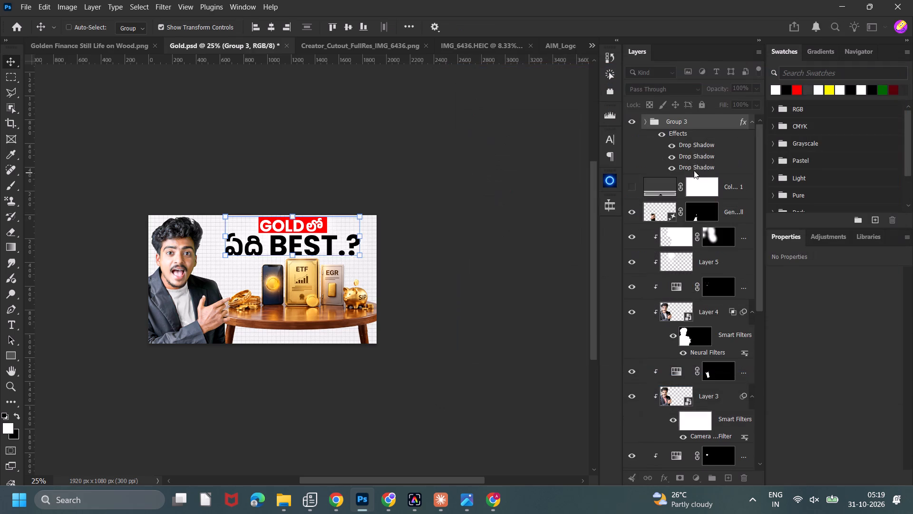
{"action": "left_click", "coordinate": [462, 164]}
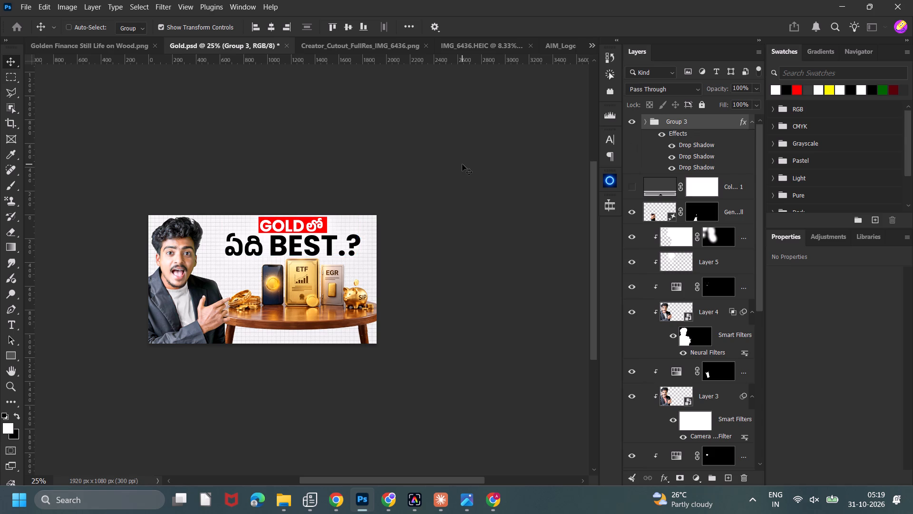
{"action": "left_click", "coordinate": [456, 135]}
Convert the combined headline group's three Drop Shadow effects into separate layers.
{"action": "right_click", "coordinate": [677, 135]}
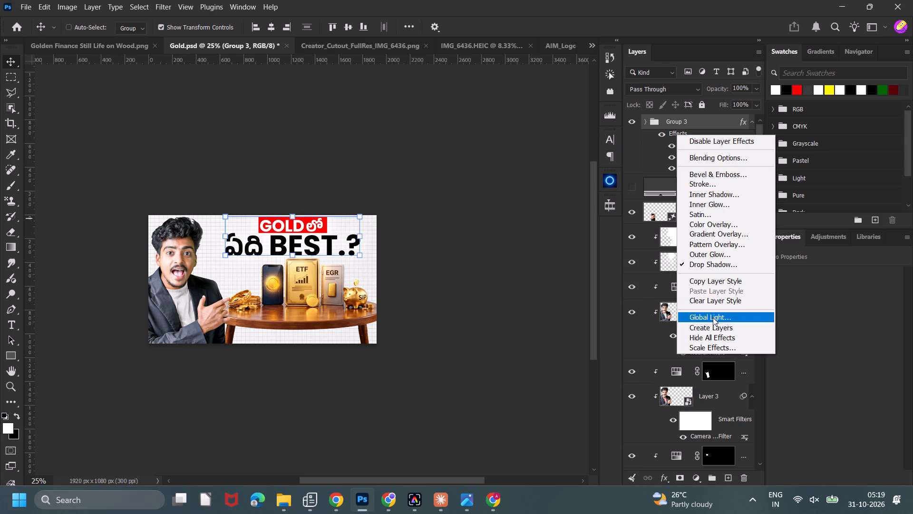
{"action": "left_click", "coordinate": [715, 325]}
{"action": "left_click", "coordinate": [427, 197]}
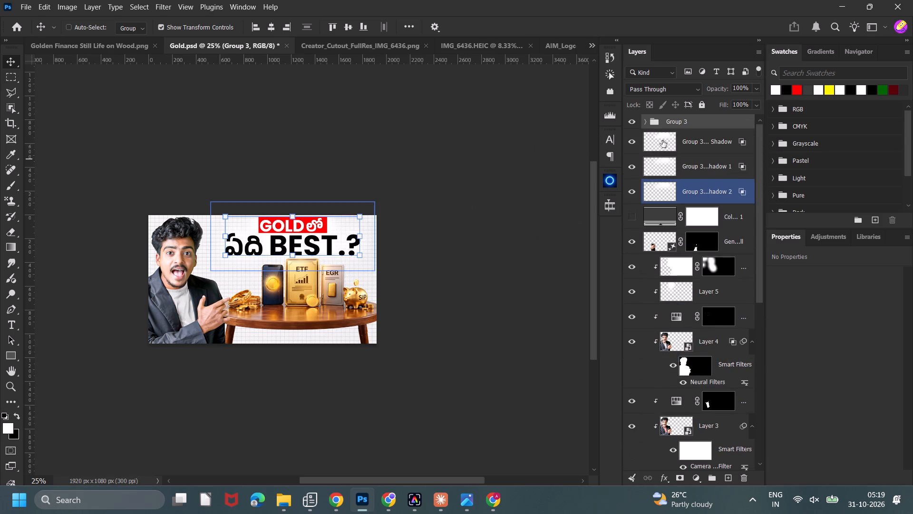
Group the three separated headline shadow layers into their own group directly below the headline group.
{"action": "left_click", "coordinate": [689, 126]}
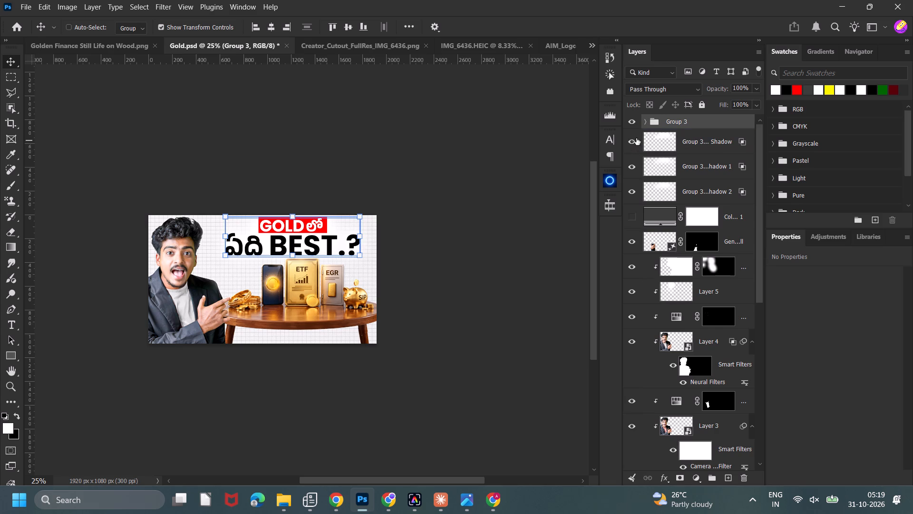
{"action": "double_click", "coordinate": [635, 139]}
{"action": "left_click", "coordinate": [701, 188]}
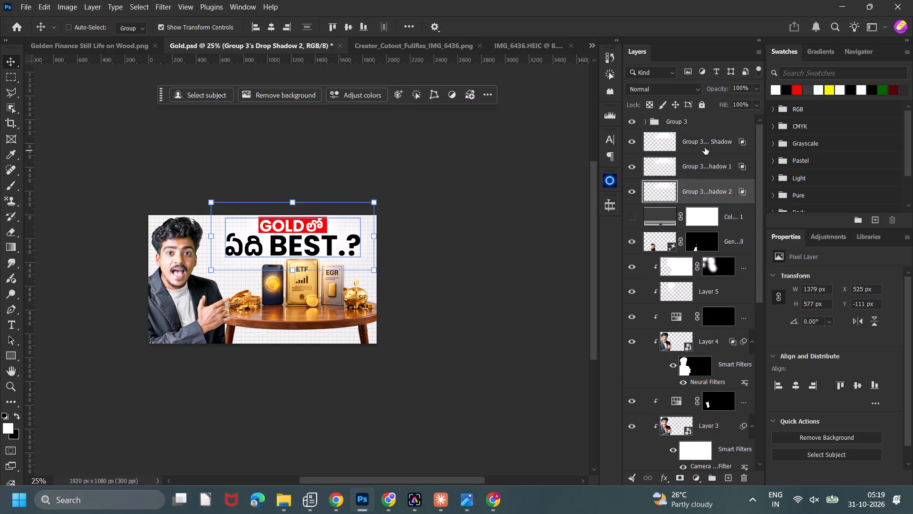
{"action": "left_click", "coordinate": [705, 148], "text": "shift"}
{"action": "key", "text": "ctrl+g"}
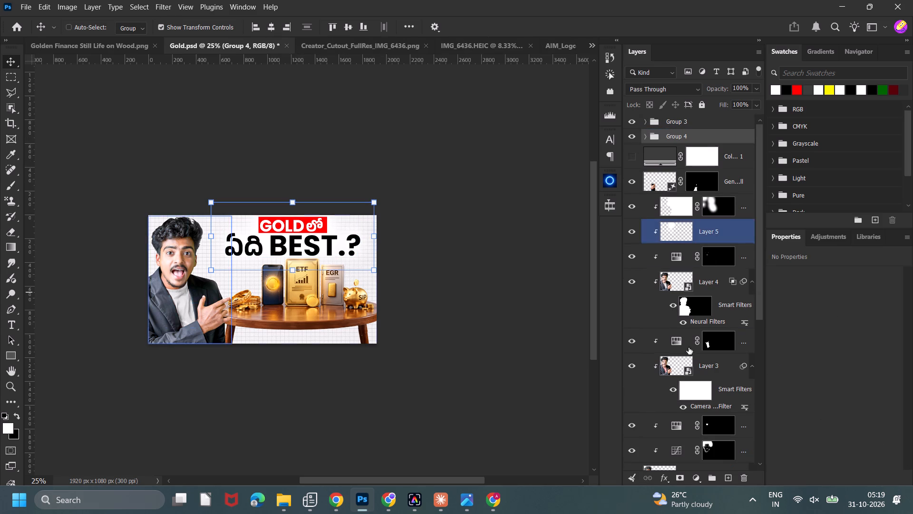
Mask the shadow group with the outline of the gold products and table on Layer 1, hiding the shadows over them.
{"action": "scroll", "coordinate": [689, 355], "scroll_direction": "down", "scroll_amount": 5}
{"action": "scroll", "coordinate": [685, 407], "scroll_direction": "down", "scroll_amount": 5}
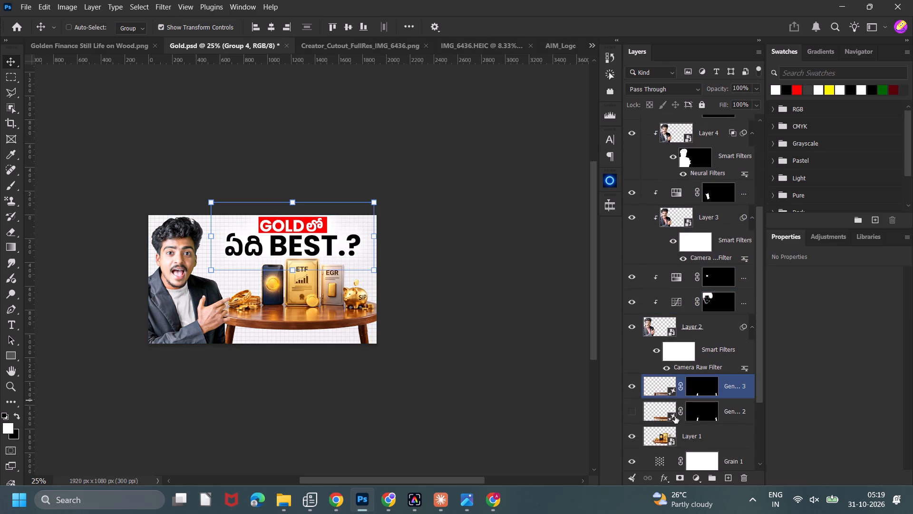
{"action": "left_click", "coordinate": [661, 433], "text": "ctrl"}
{"action": "scroll", "coordinate": [671, 416], "scroll_direction": "up", "scroll_amount": 8}
{"action": "scroll", "coordinate": [662, 374], "scroll_direction": "up", "scroll_amount": 6}
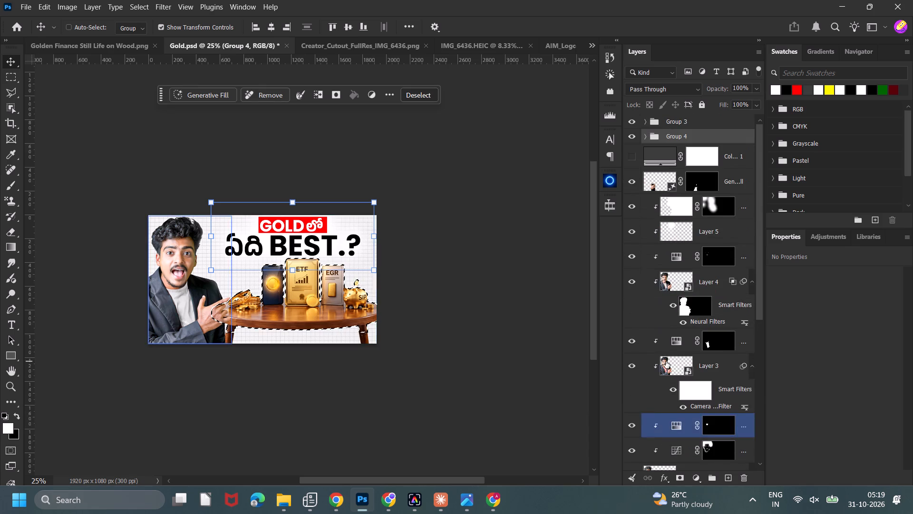
{"action": "left_click", "coordinate": [678, 475], "text": "alt"}
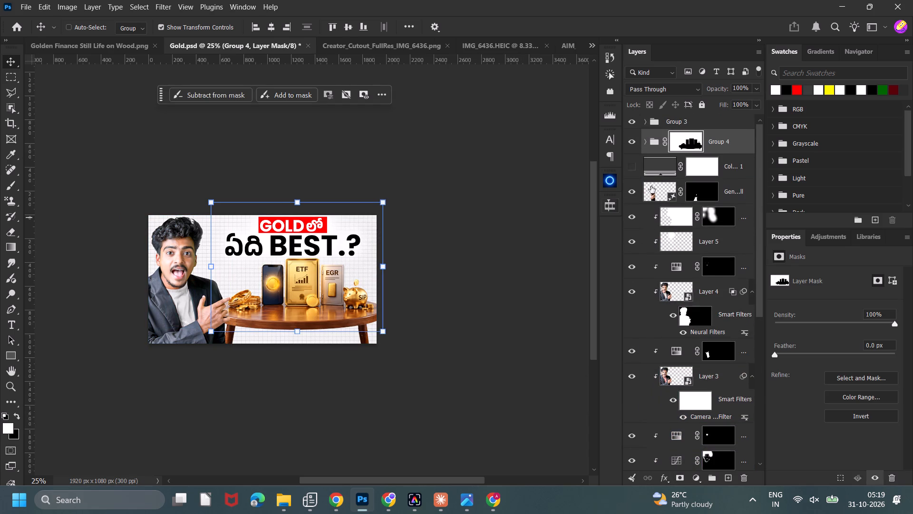
{"action": "left_click", "coordinate": [637, 126]}
{"action": "left_click", "coordinate": [637, 126]}
{"action": "left_click", "coordinate": [559, 140]}
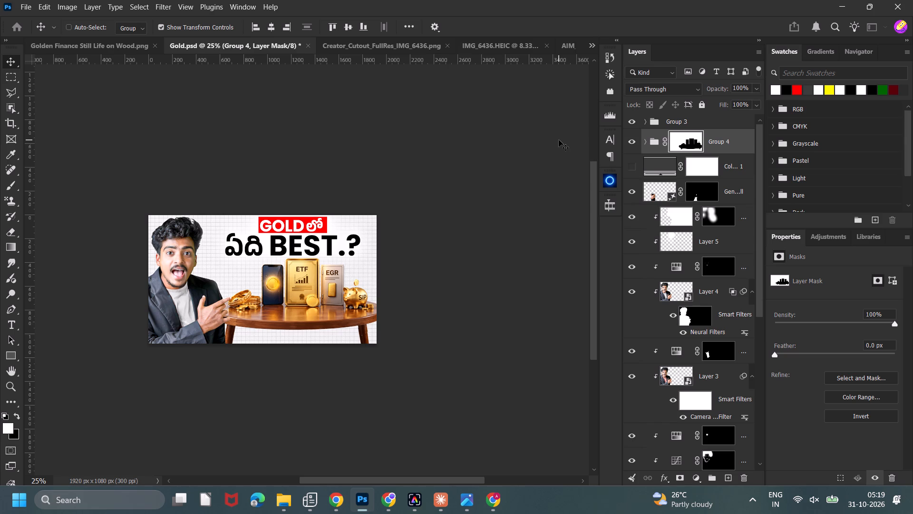
{"action": "left_click", "coordinate": [559, 140]}
Browse the Downloads, JUNE and Man Of Fiction folders in File Explorer for reference or asset files.
{"action": "left_click", "coordinate": [290, 499]}
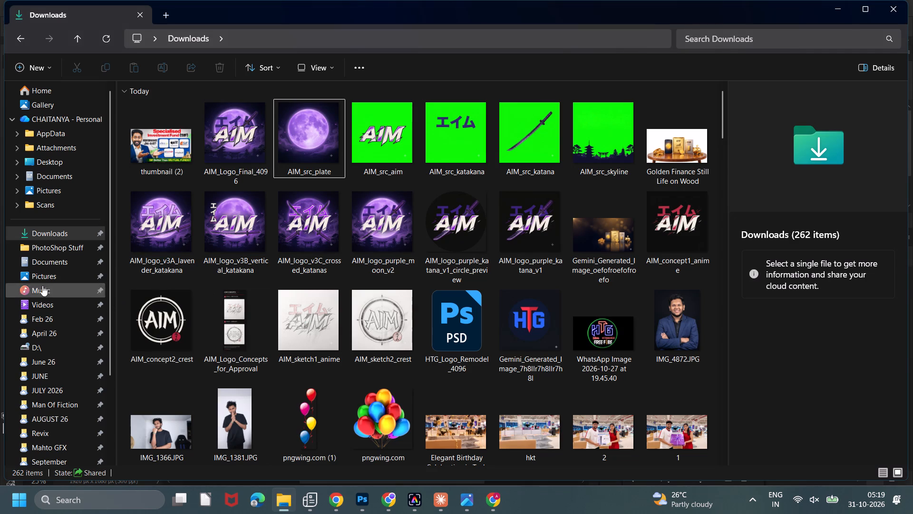
{"action": "left_click", "coordinate": [58, 234]}
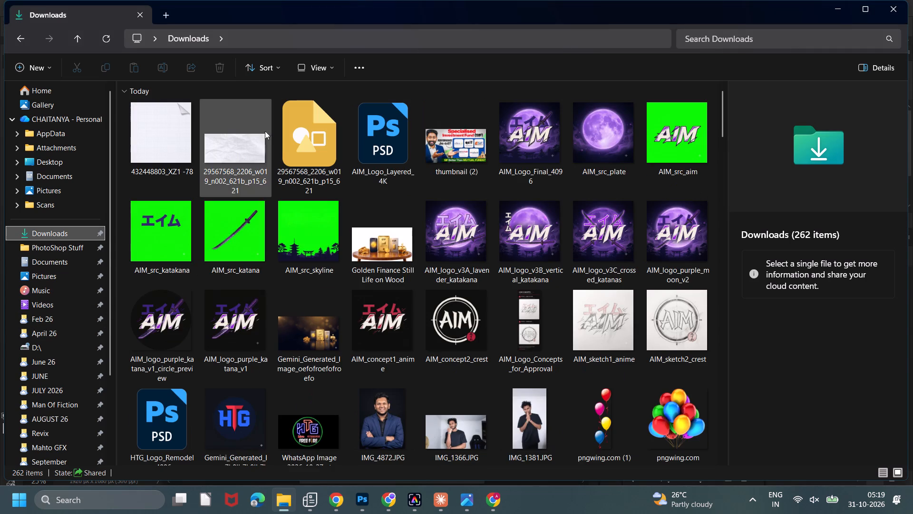
{"action": "left_click", "coordinate": [192, 137]}
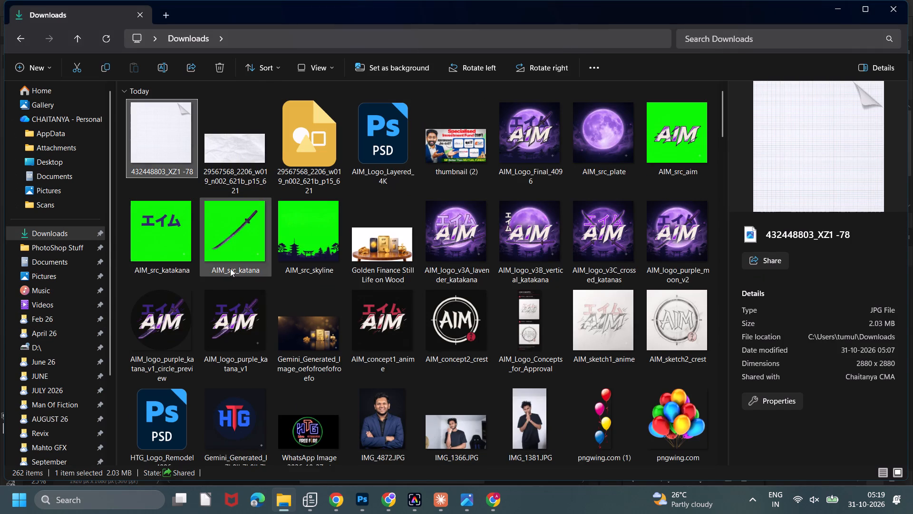
{"action": "scroll", "coordinate": [59, 297], "scroll_direction": "down", "scroll_amount": 1}
{"action": "left_click", "coordinate": [52, 327]}
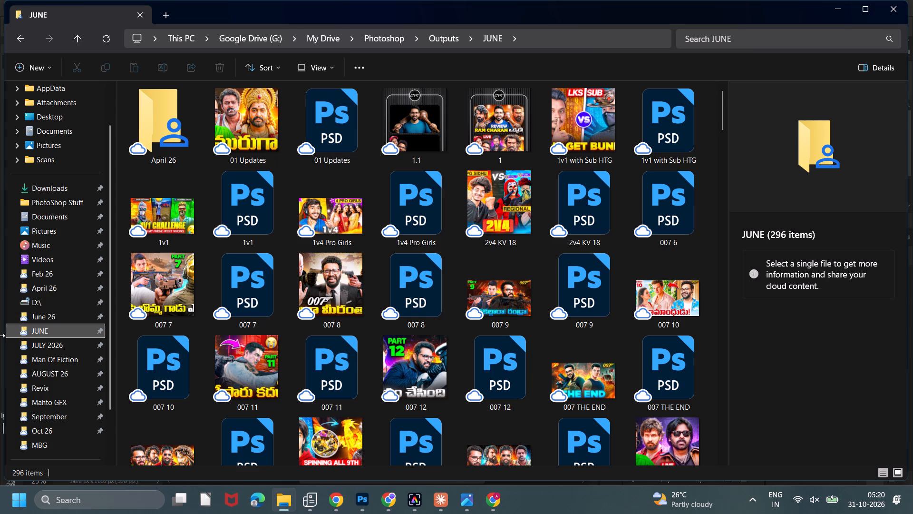
{"action": "left_click", "coordinate": [500, 295]}
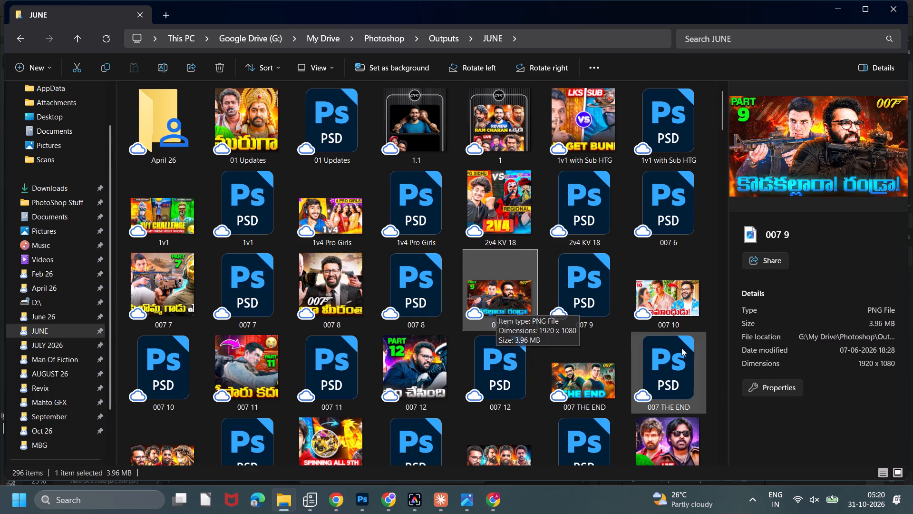
{"action": "left_click", "coordinate": [226, 114]}
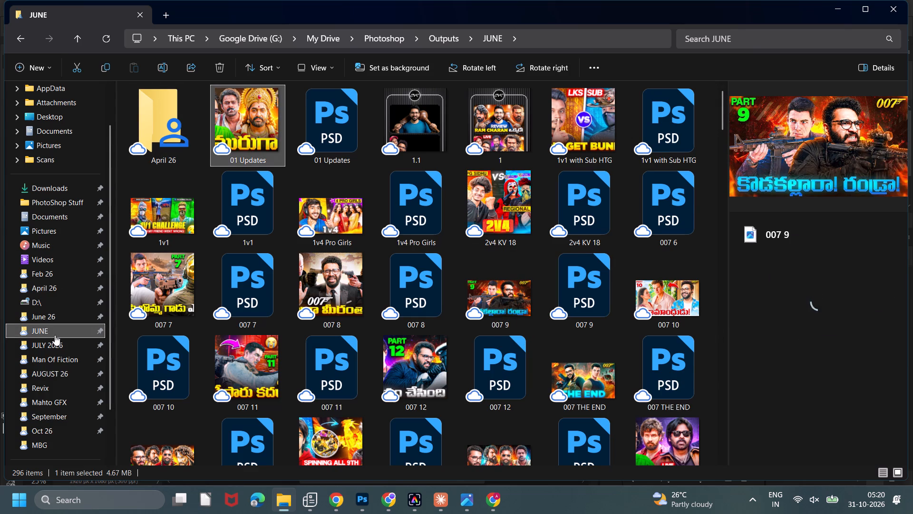
{"action": "left_click", "coordinate": [62, 358]}
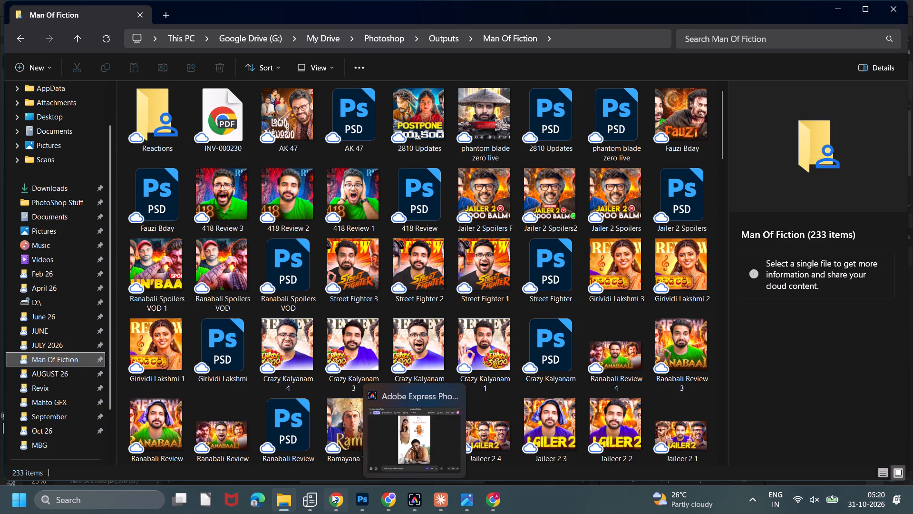
{"action": "left_click", "coordinate": [362, 491]}
{"action": "left_click", "coordinate": [362, 491]}
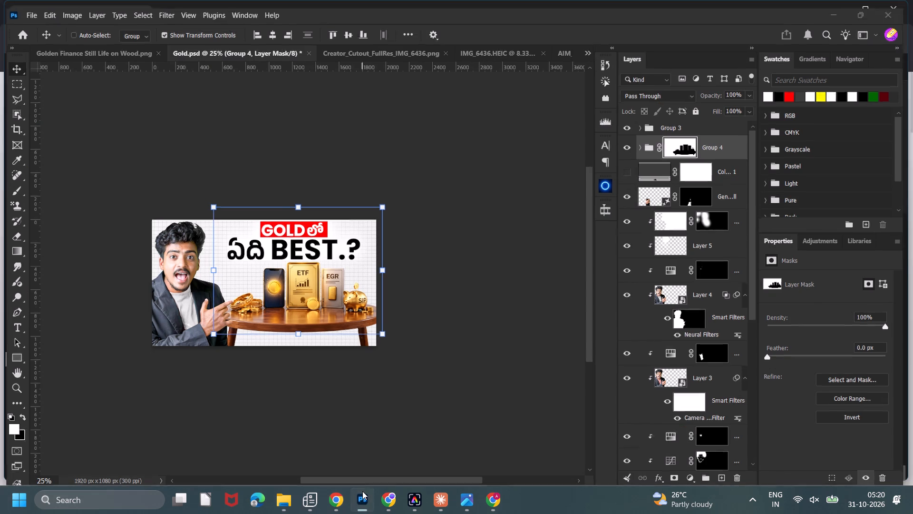
Place the white-arrow-png-41951 image from the PhotoShop Stuff Arrows folder into the Gold.psd thumbnail.
{"action": "left_click", "coordinate": [73, 200]}
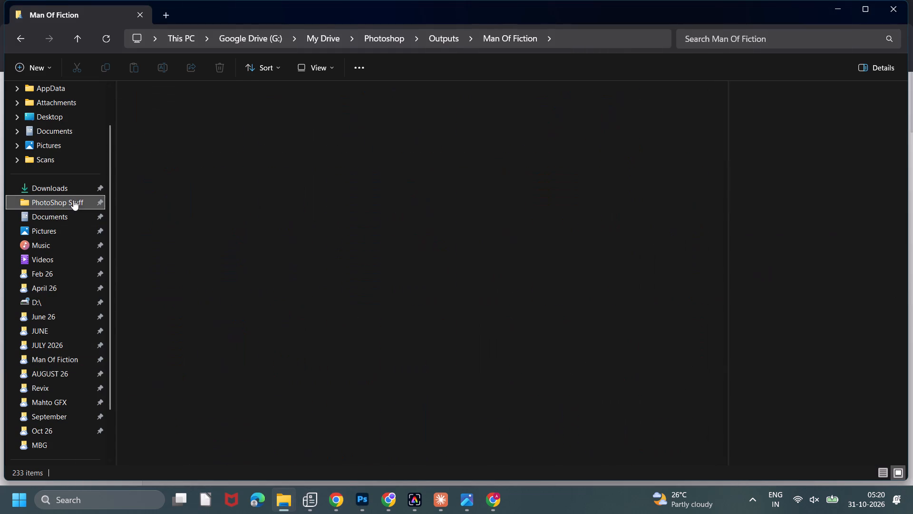
{"action": "left_click", "coordinate": [164, 138]}
{"action": "left_click", "coordinate": [256, 122]}
{"action": "double_click", "coordinate": [285, 120]}
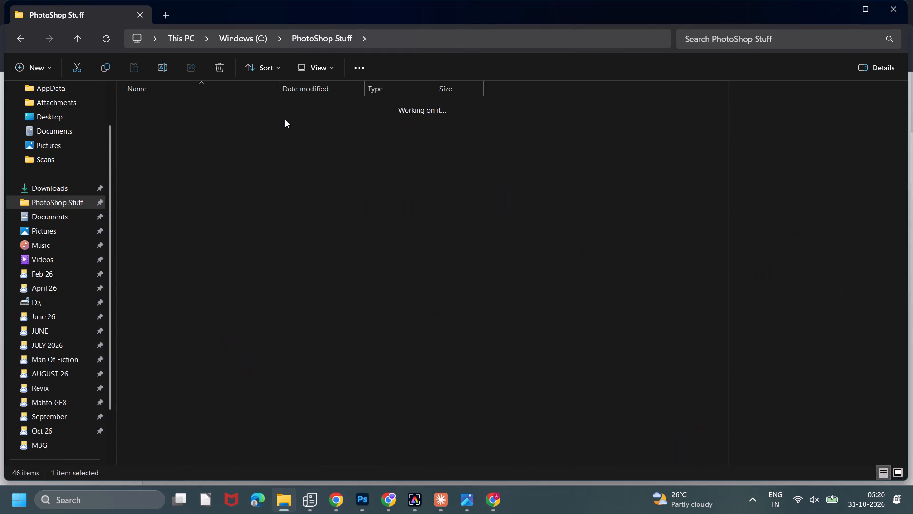
{"action": "scroll", "coordinate": [344, 370], "scroll_direction": "down", "scroll_amount": 7}
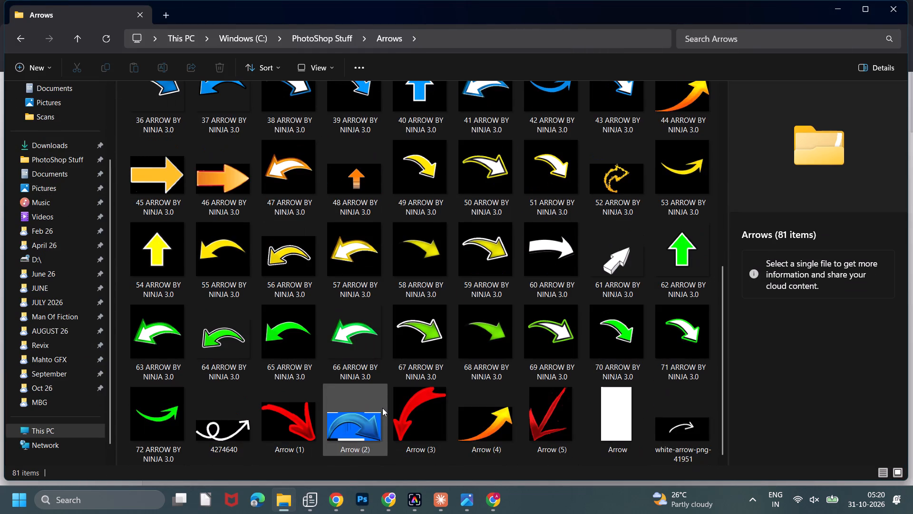
{"action": "double_click", "coordinate": [695, 430]}
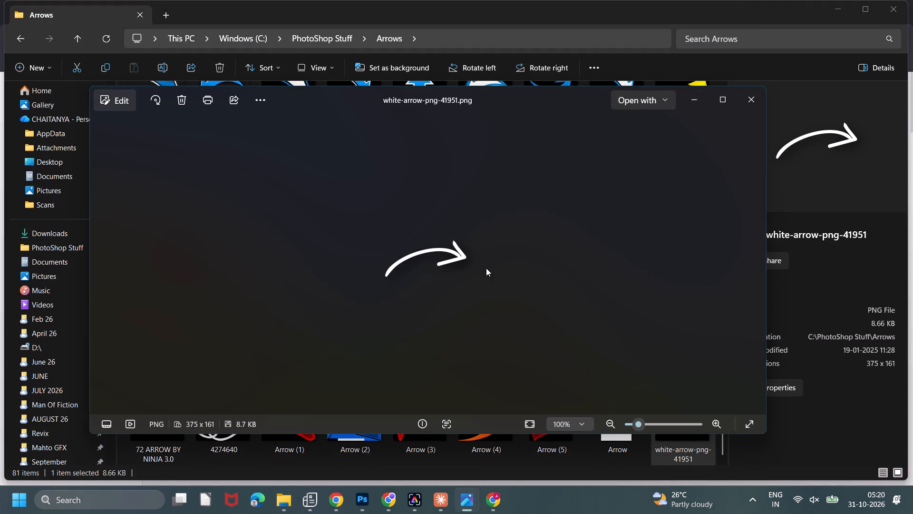
{"action": "left_click_drag", "start_coordinate": [454, 257], "coordinate": [271, 269]}
{"action": "left_click", "coordinate": [584, 26]}
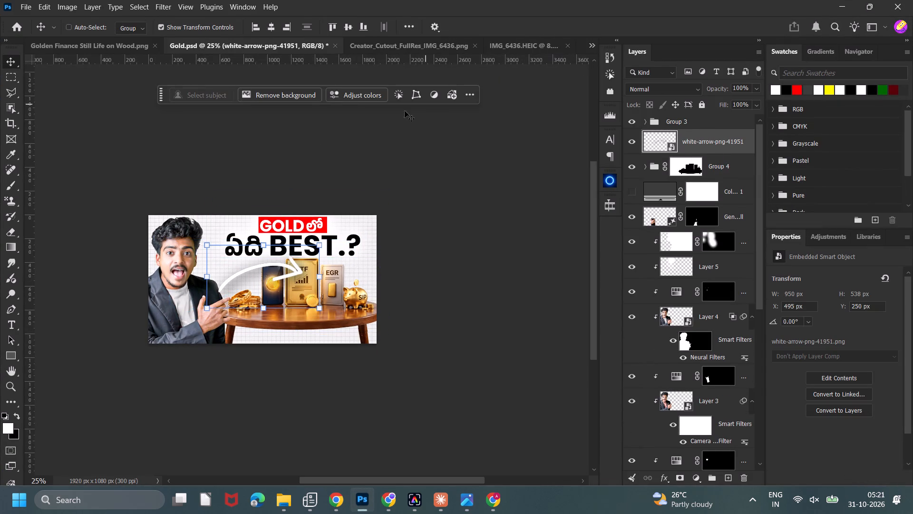
Remove the placed arrow's background and convert the masked arrow layer to a smart object.
{"action": "left_click", "coordinate": [306, 94]}
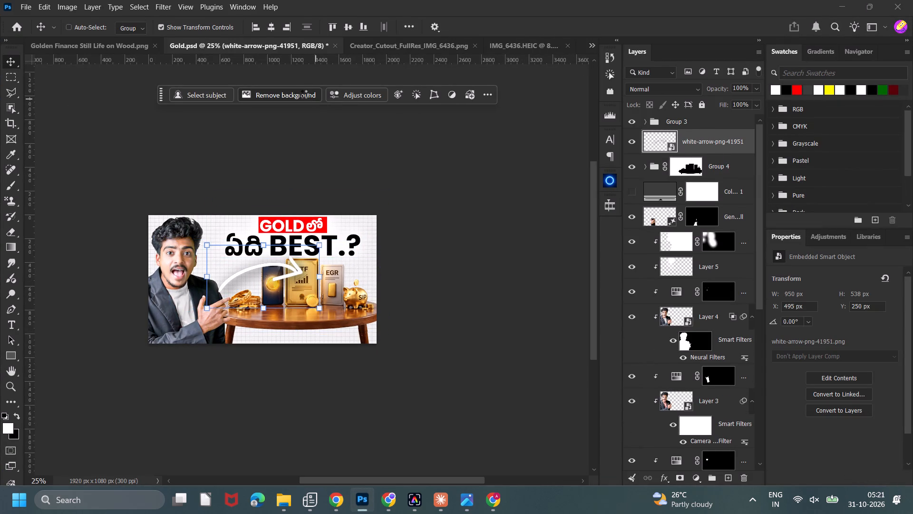
{"action": "right_click", "coordinate": [732, 145]}
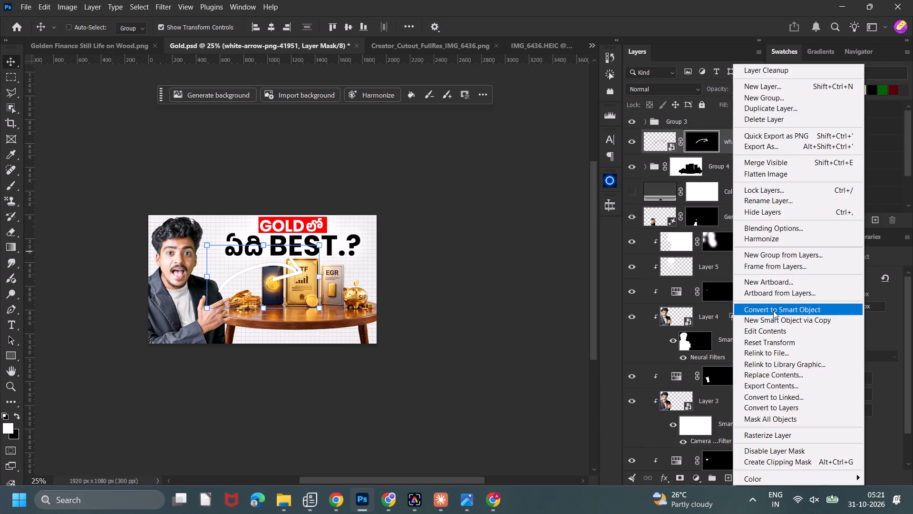
{"action": "left_click", "coordinate": [772, 307]}
Scale the arrow down to 48.60% and flip it both horizontally and vertically.
{"action": "left_click_drag", "start_coordinate": [307, 295], "coordinate": [282, 285]}
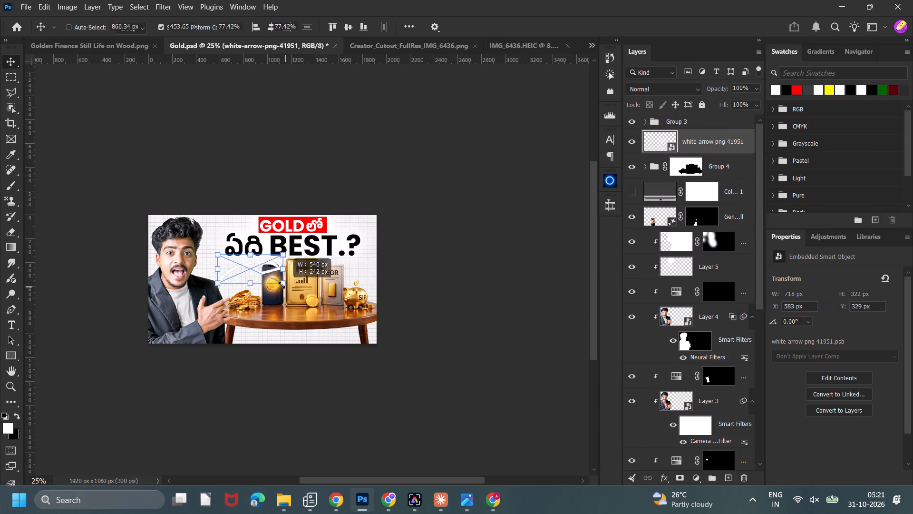
{"action": "left_click_drag", "start_coordinate": [282, 285], "coordinate": [262, 276]}
{"action": "left_click", "coordinate": [280, 91]}
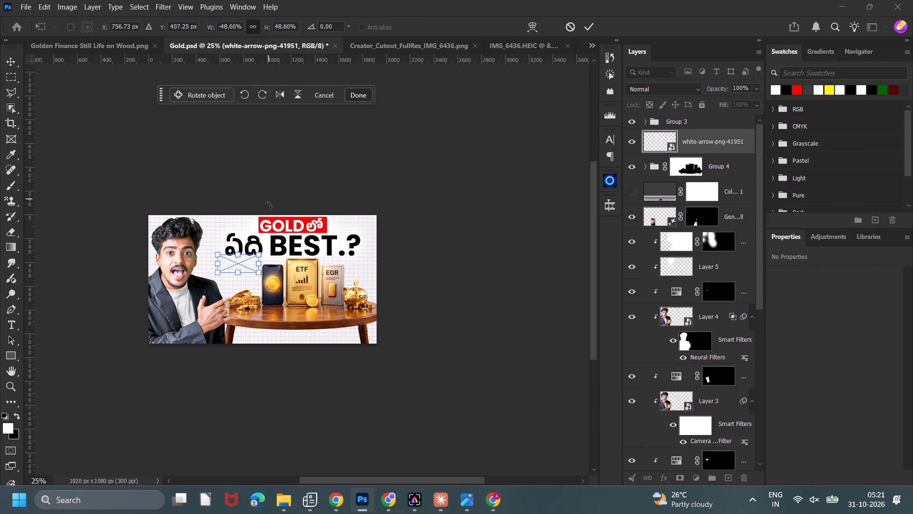
{"action": "left_click", "coordinate": [298, 95]}
{"action": "left_click", "coordinate": [585, 28]}
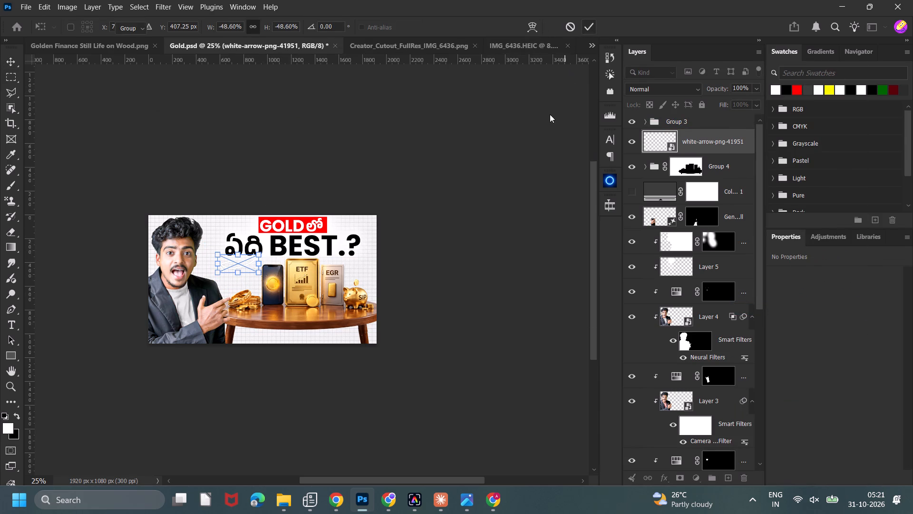
Move the arrow between the presenter and the gold phone, flip it horizontally again, and rotate it slightly clockwise towards the phone.
{"action": "left_click_drag", "start_coordinate": [498, 224], "coordinate": [491, 237]}
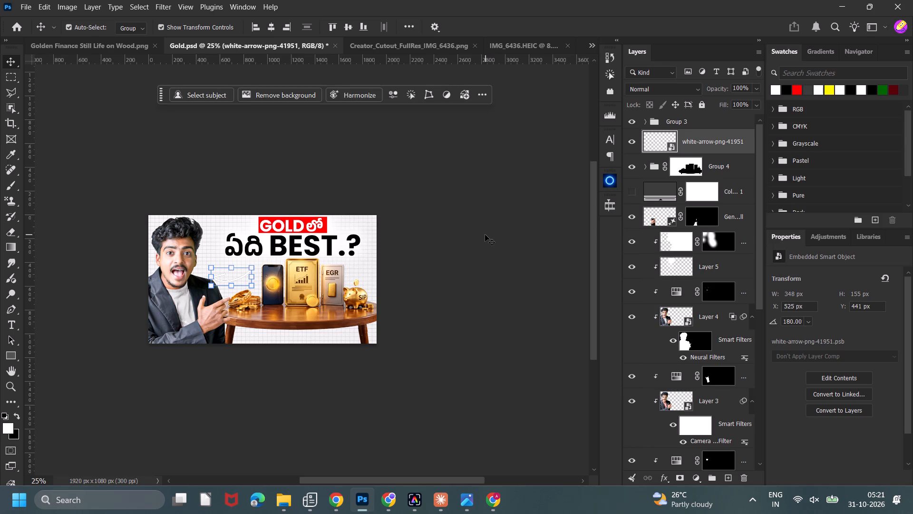
{"action": "key", "text": "ctrl+t"}
{"action": "left_click", "coordinate": [280, 99]}
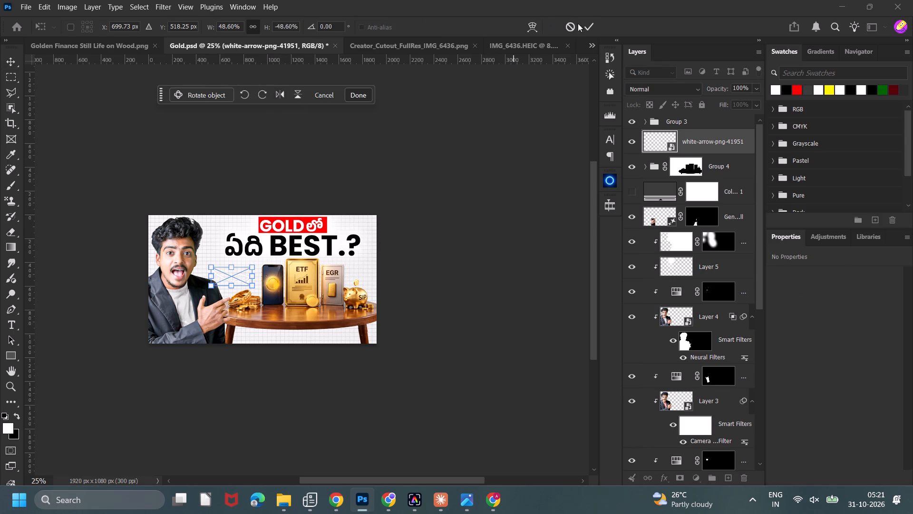
{"action": "left_click", "coordinate": [590, 27]}
{"action": "left_click_drag", "start_coordinate": [472, 259], "coordinate": [473, 250]}
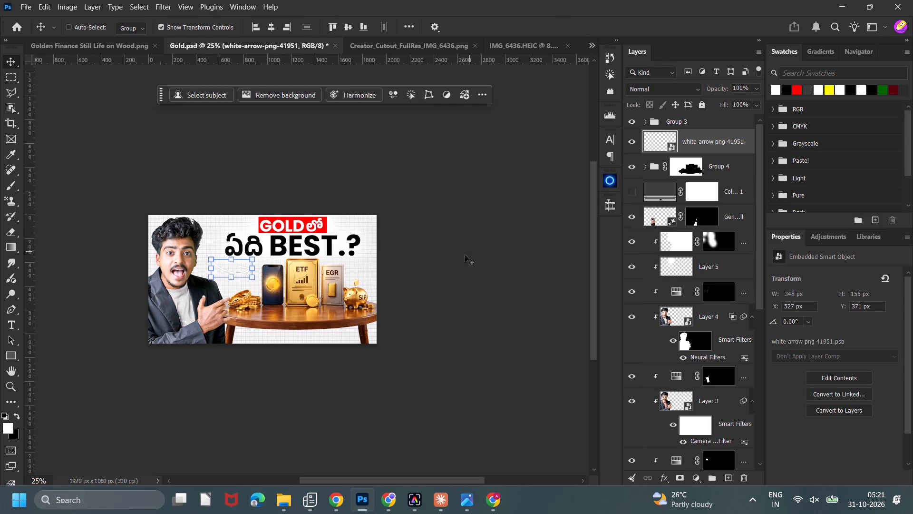
{"action": "left_click_drag", "start_coordinate": [265, 286], "coordinate": [253, 296]}
{"action": "left_click", "coordinate": [596, 24]}
Add a Color Overlay effect to the arrow layer with the red colour ff0000.
{"action": "double_click", "coordinate": [710, 151]}
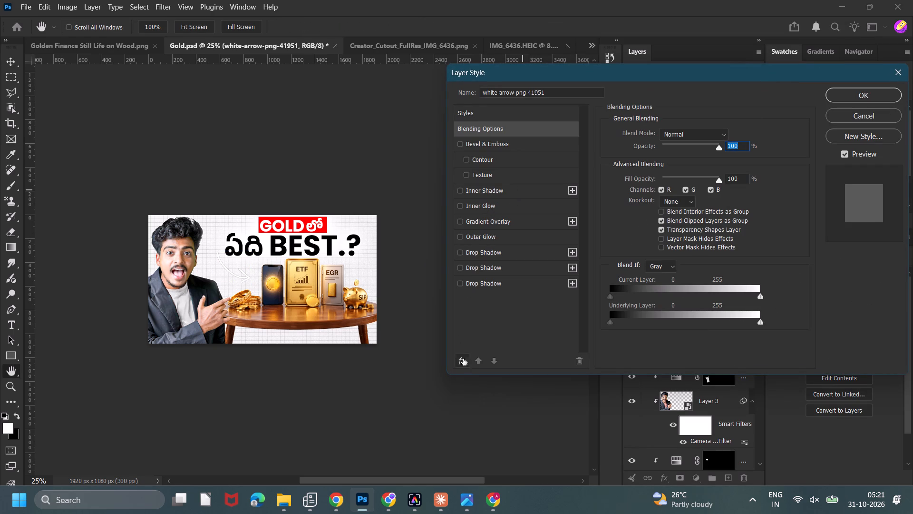
{"action": "left_click", "coordinate": [463, 359]}
{"action": "left_click", "coordinate": [480, 212]}
{"action": "left_click", "coordinate": [481, 250]}
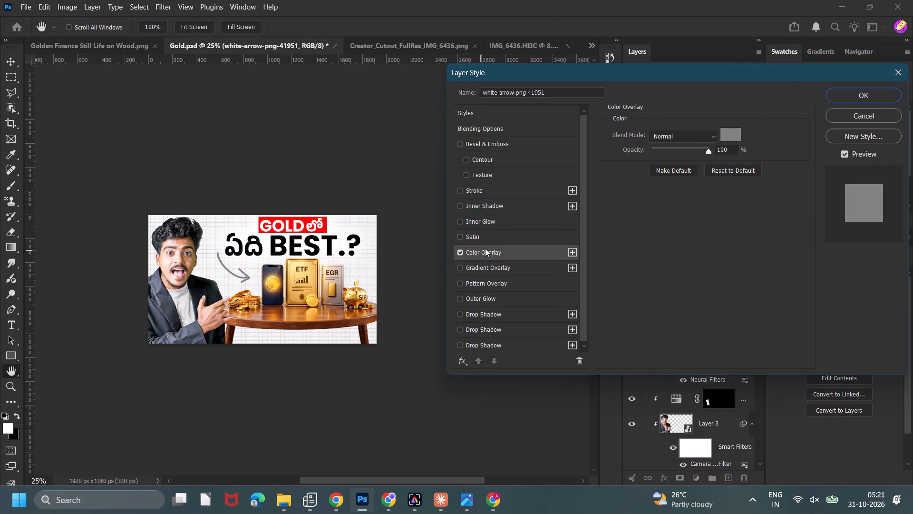
{"action": "left_click", "coordinate": [724, 138]}
{"action": "left_click_drag", "start_coordinate": [677, 231], "coordinate": [845, 101]}
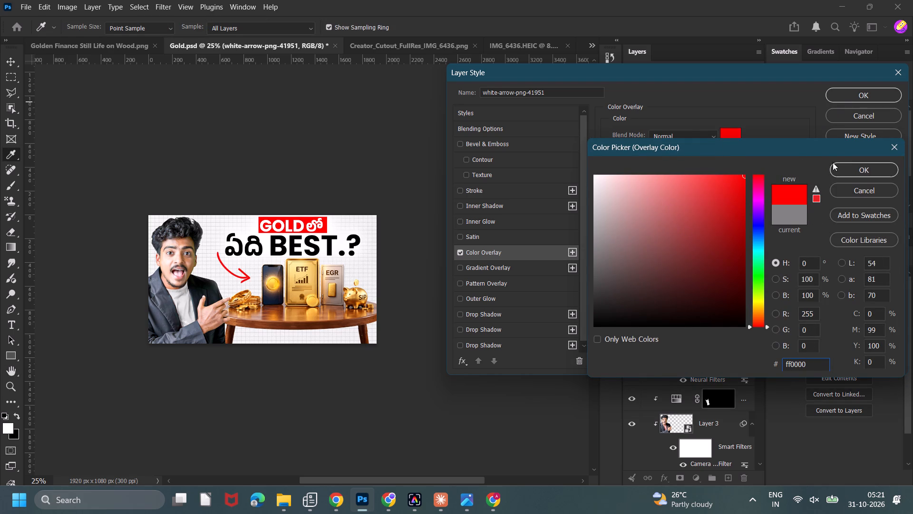
{"action": "left_click", "coordinate": [845, 171]}
{"action": "left_click", "coordinate": [852, 98]}
{"action": "left_click", "coordinate": [500, 154]}
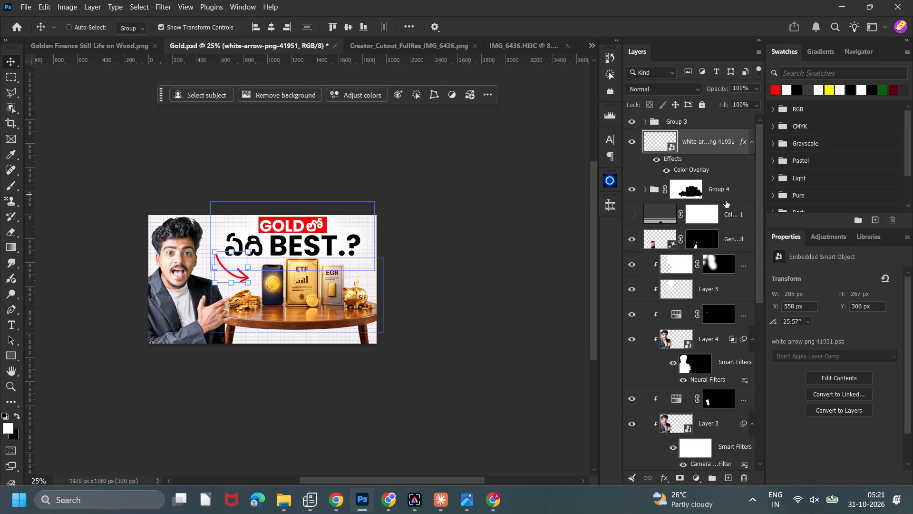
Add a layer mask to the arrow and hide the upper end of its tail with a black 400 px Hard Round brush.
{"action": "left_click", "coordinate": [681, 479]}
{"action": "key", "text": "b"}
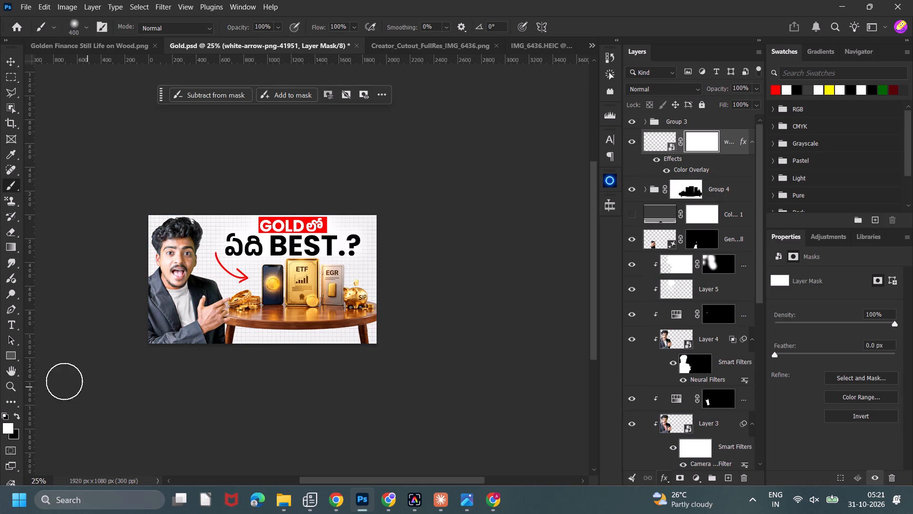
{"action": "key", "text": "x"}
{"action": "left_click", "coordinate": [81, 21]}
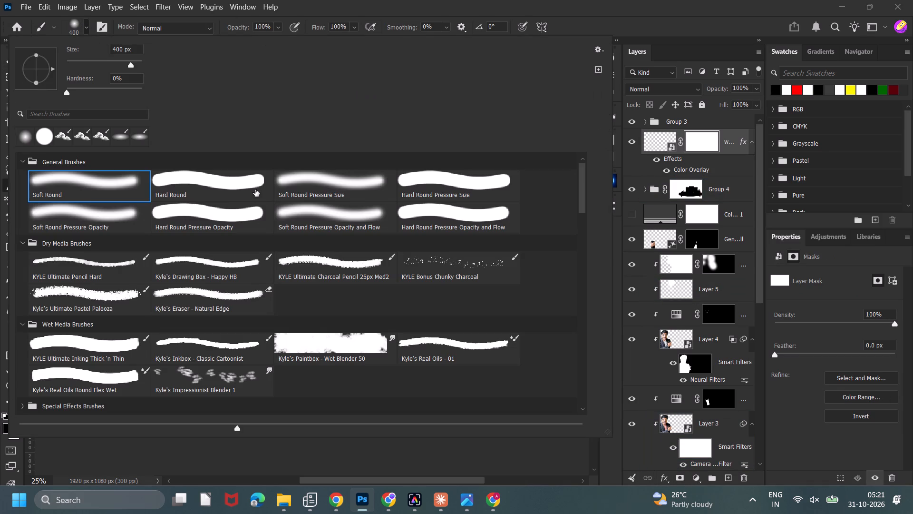
{"action": "left_click", "coordinate": [254, 188]}
{"action": "left_click", "coordinate": [335, 10]}
{"action": "left_click_drag", "start_coordinate": [208, 201], "coordinate": [208, 222]}
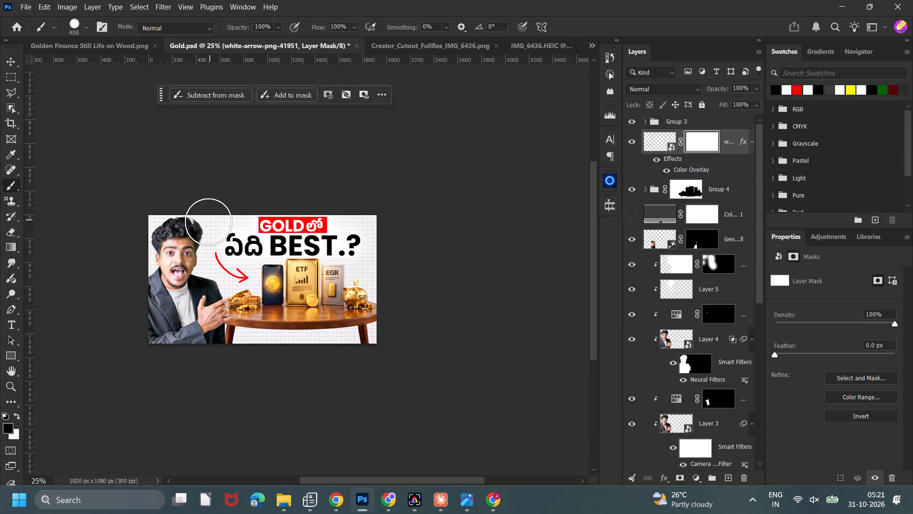
{"action": "left_click_drag", "start_coordinate": [208, 222], "coordinate": [171, 233]}
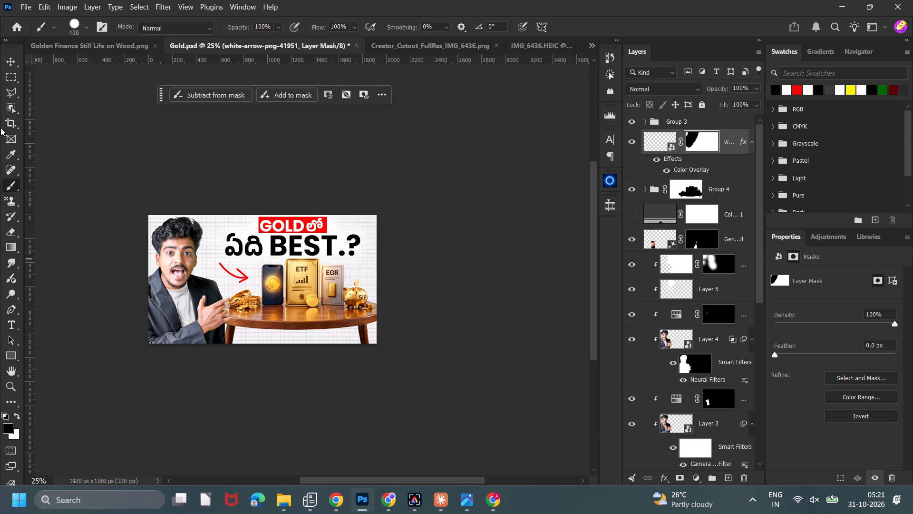
Move the red arrow closer to the gold phone, about 50 px right and 23 px down.
{"action": "left_click", "coordinate": [14, 59]}
{"action": "left_click_drag", "start_coordinate": [305, 177], "coordinate": [313, 178]}
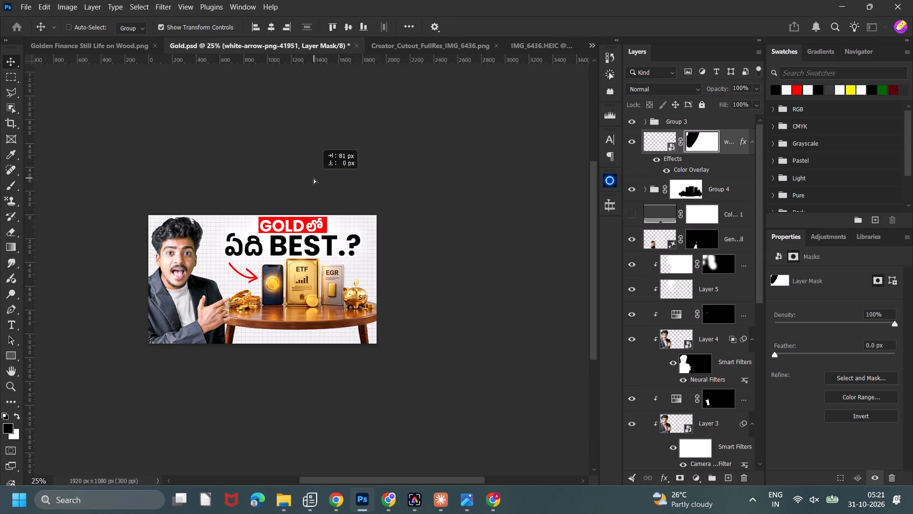
{"action": "left_click_drag", "start_coordinate": [313, 178], "coordinate": [312, 179]}
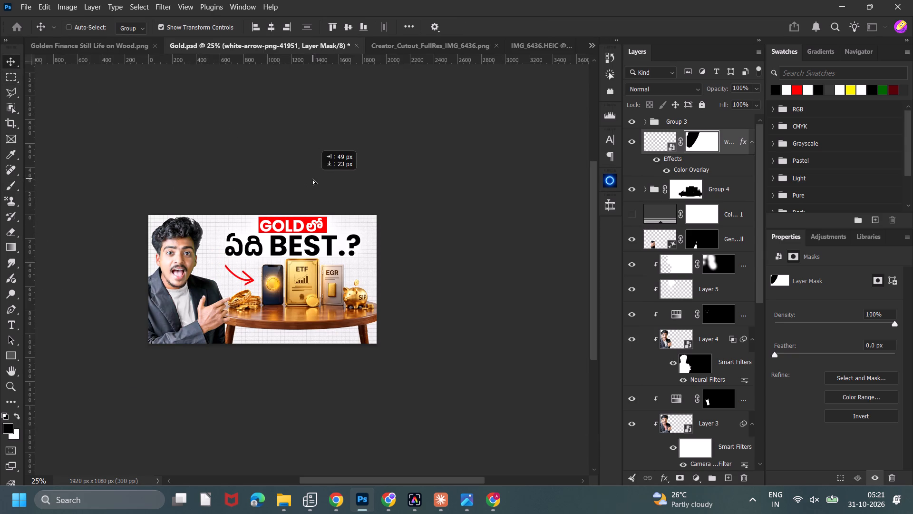
{"action": "left_click_drag", "start_coordinate": [312, 179], "coordinate": [313, 179]}
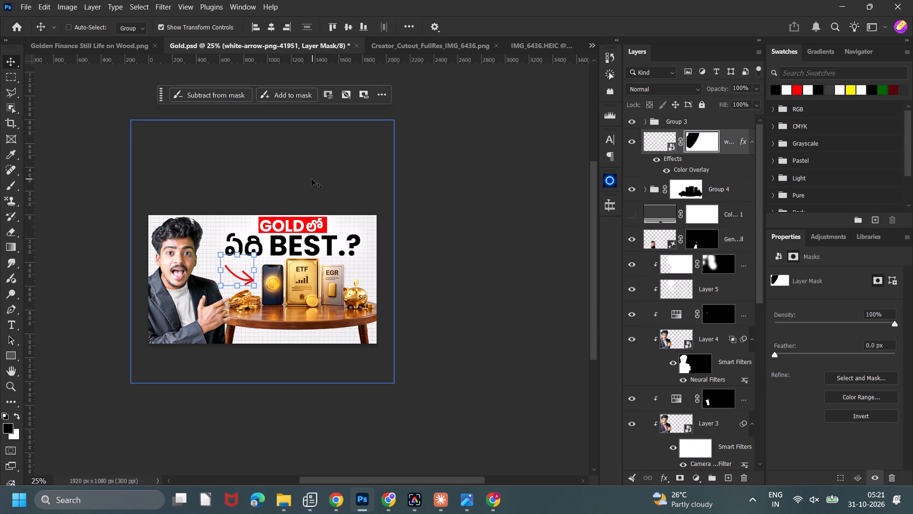
Paint the arrow's hidden tail back in on its mask, and mask out only the tip reaching up towards the headline.
{"action": "key", "text": "b"}
{"action": "key", "text": "x"}
{"action": "left_click", "coordinate": [241, 269]}
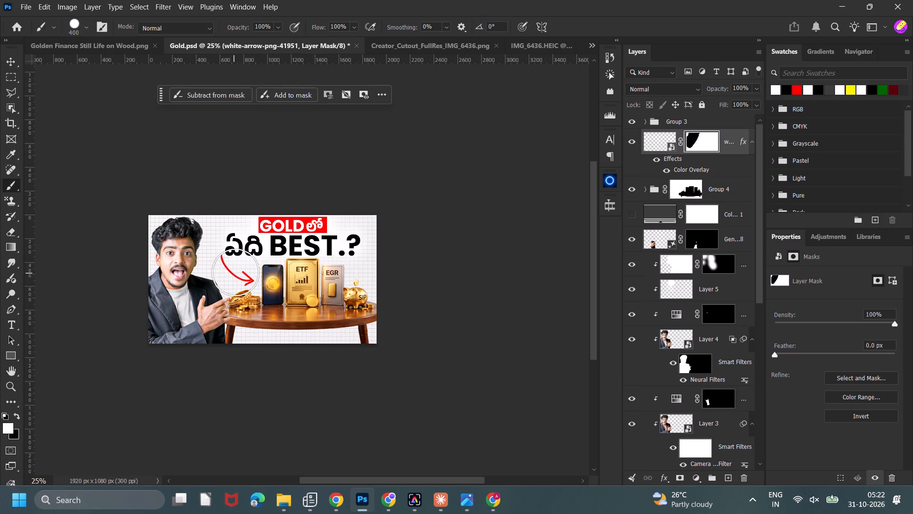
{"action": "key", "text": "x"}
{"action": "left_click_drag", "start_coordinate": [223, 218], "coordinate": [226, 231]}
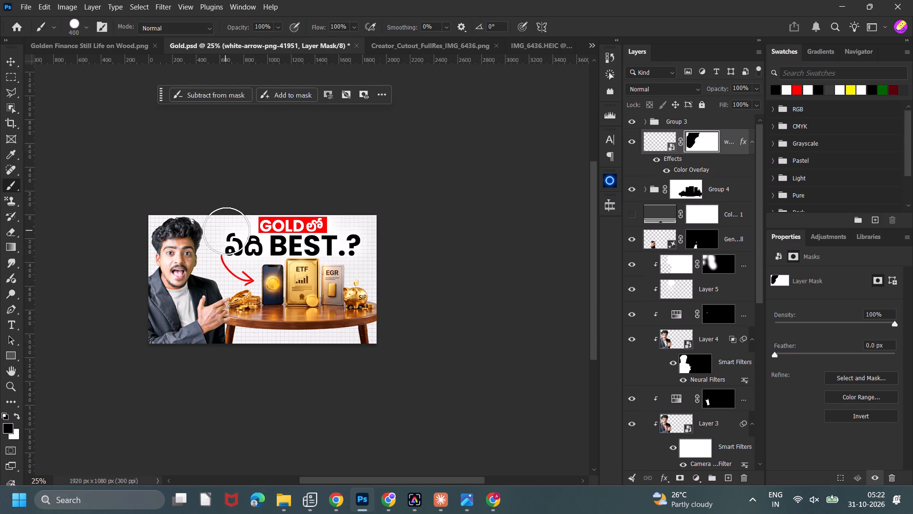
{"action": "left_click_drag", "start_coordinate": [226, 231], "coordinate": [188, 227]}
Stamp all visible layers into a new merged layer above Group 3 and convert it to a smart object.
{"action": "left_click", "coordinate": [9, 60]}
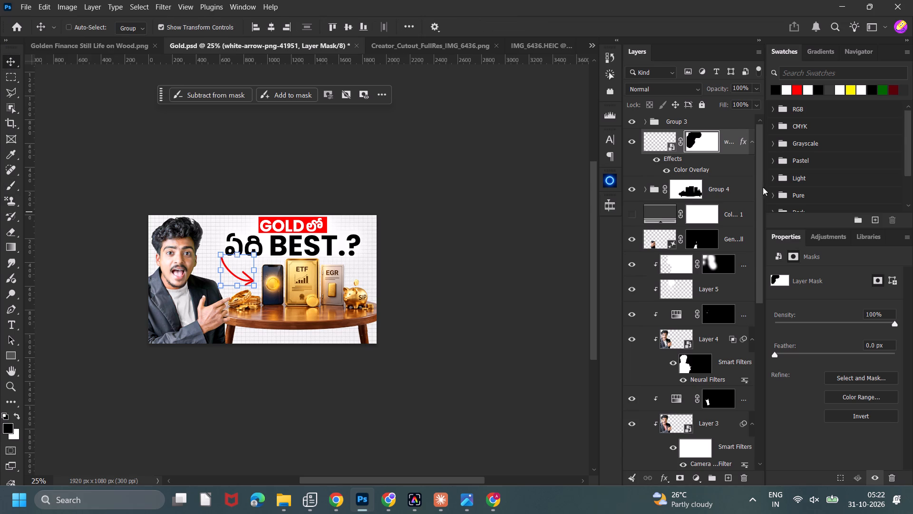
{"action": "left_click", "coordinate": [729, 124]}
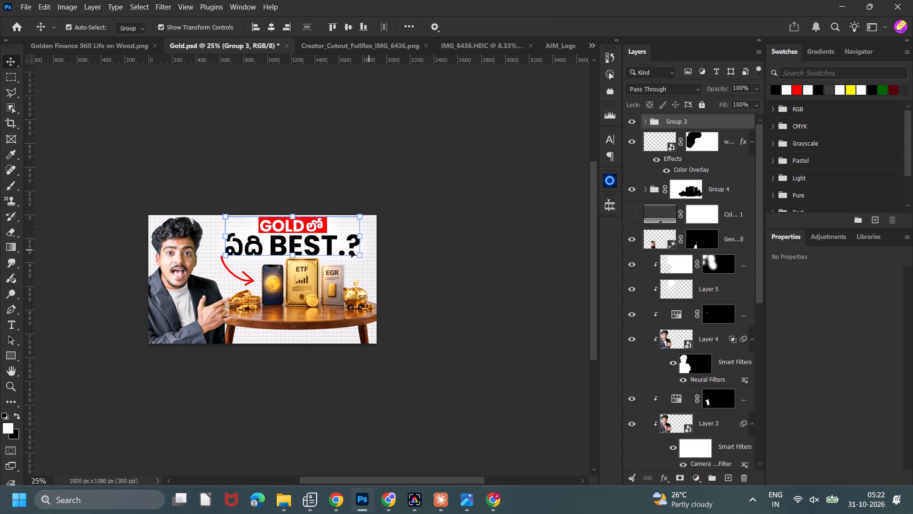
{"action": "key", "text": "ctrl+alt+shift+e"}
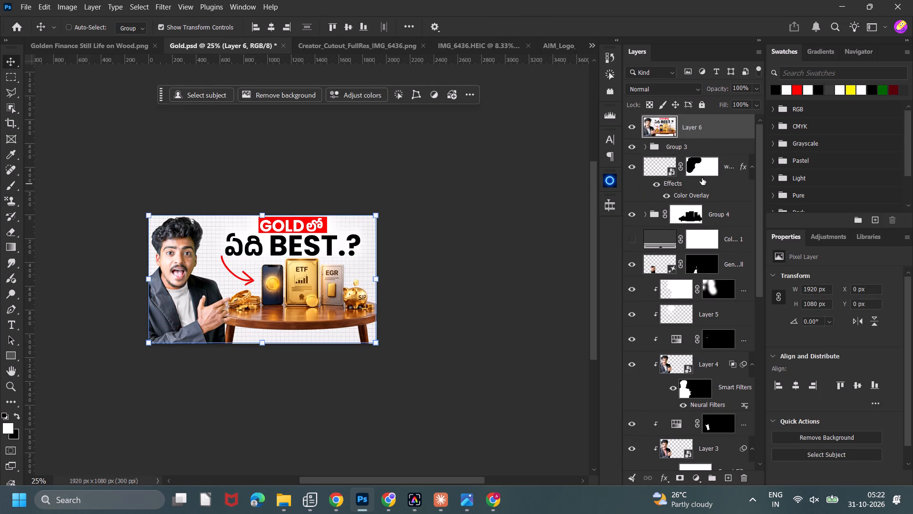
{"action": "right_click", "coordinate": [697, 131]}
{"action": "left_click", "coordinate": [723, 376]}
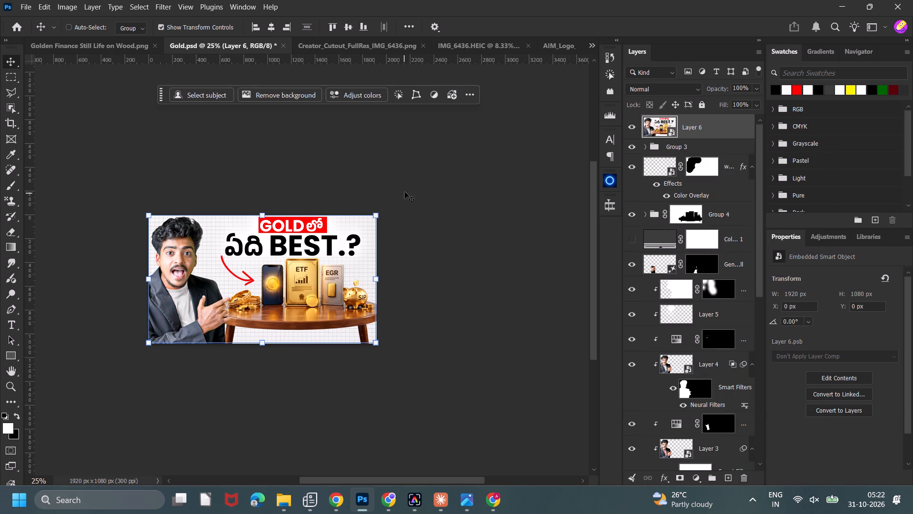
{"action": "left_click", "coordinate": [406, 183]}
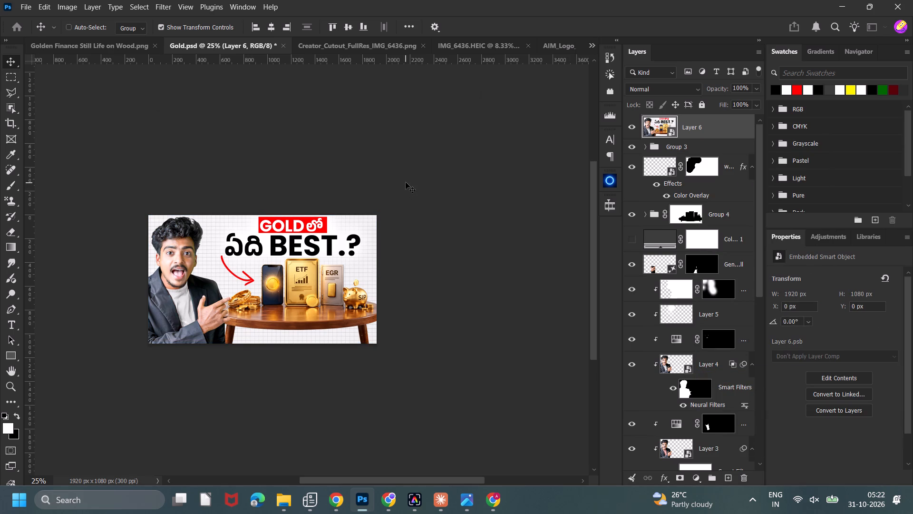
Apply the Camera Raw Filter to the merged layer using a loaded settings file, and compare it with the layer hidden and shown.
{"action": "left_click", "coordinate": [160, 10]}
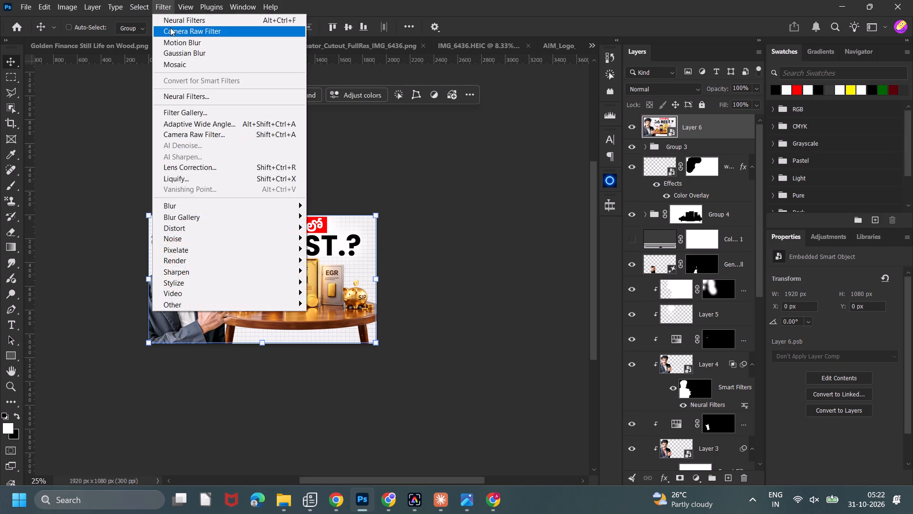
{"action": "left_click", "coordinate": [171, 31]}
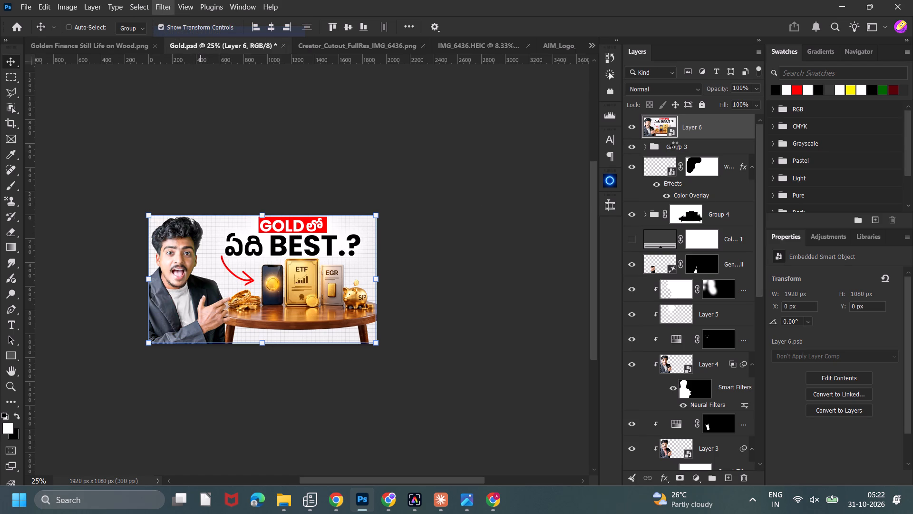
{"action": "left_click", "coordinate": [833, 204]}
{"action": "left_click", "coordinate": [830, 198]}
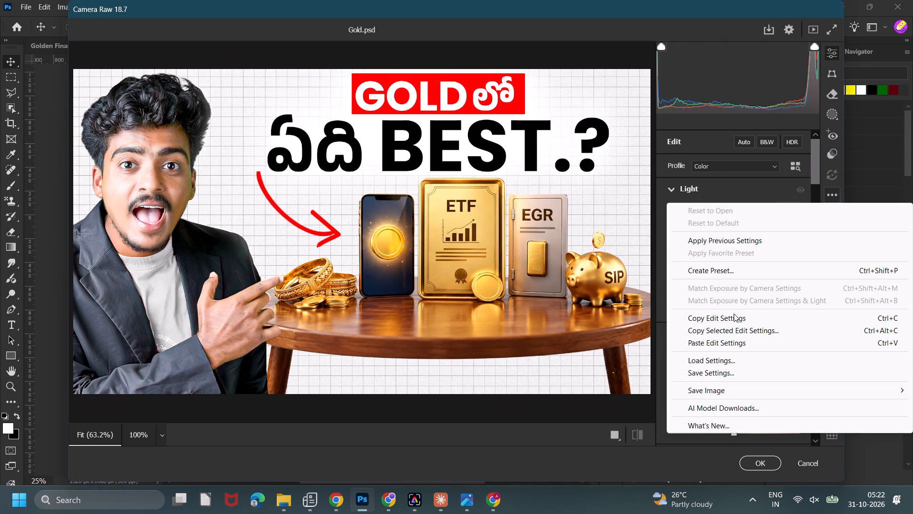
{"action": "left_click", "coordinate": [716, 358]}
{"action": "double_click", "coordinate": [267, 270]}
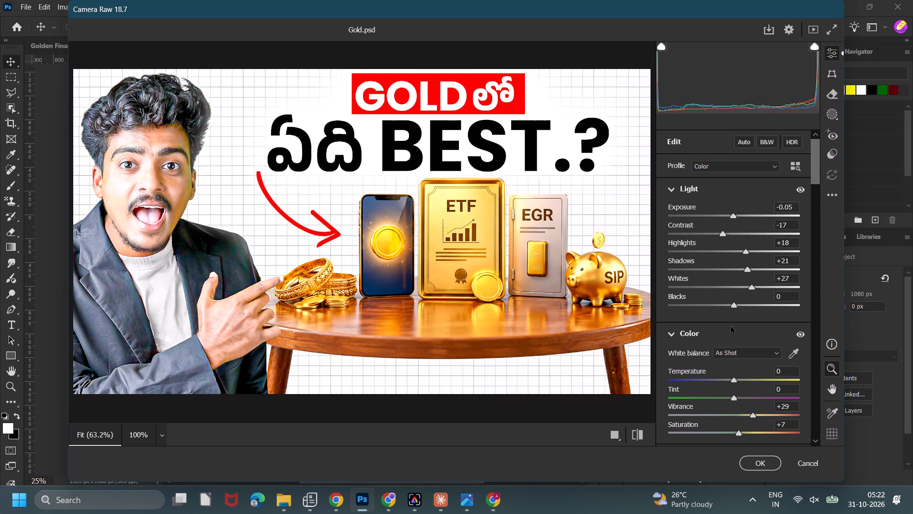
{"action": "left_click", "coordinate": [770, 463]}
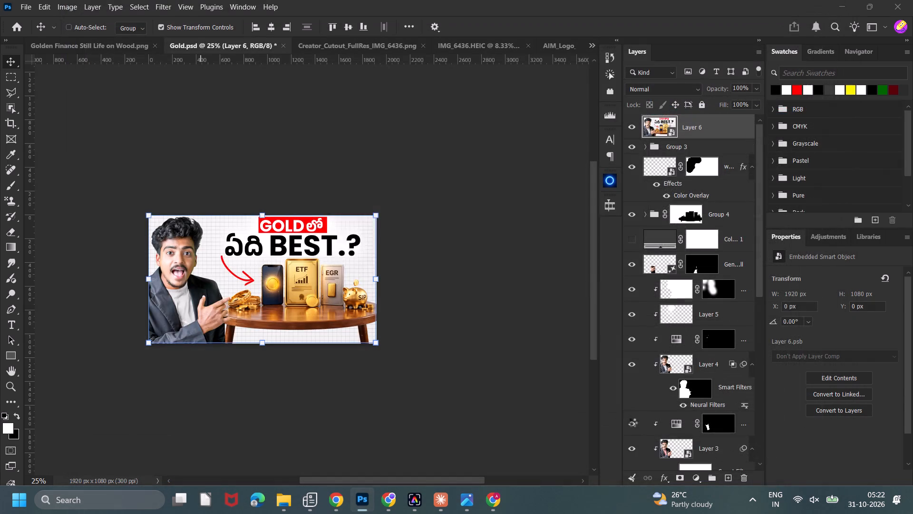
{"action": "left_click", "coordinate": [544, 212]}
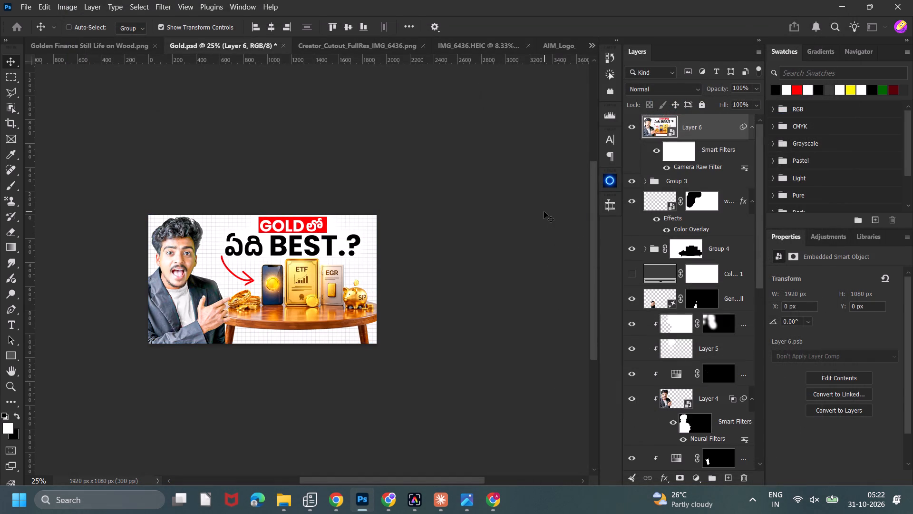
{"action": "double_click", "coordinate": [630, 128]}
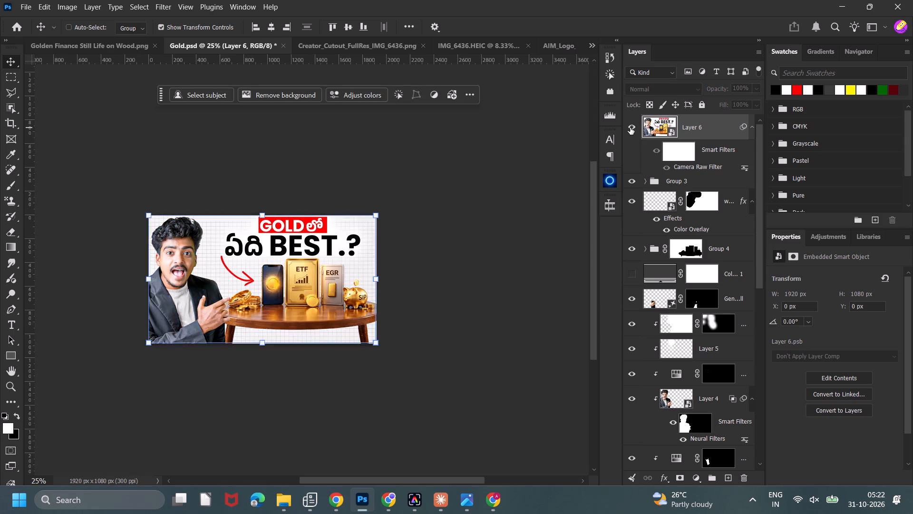
{"action": "double_click", "coordinate": [630, 128]}
Reopen the merged layer's Camera Raw Filter and set Shadows to +6 and Exposure to -0.10.
{"action": "double_click", "coordinate": [674, 167]}
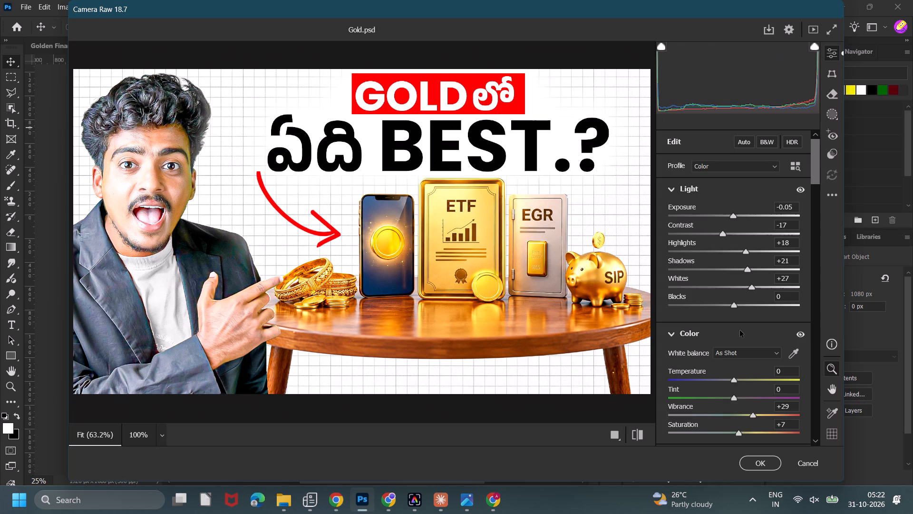
{"action": "left_click_drag", "start_coordinate": [744, 267], "coordinate": [738, 275]}
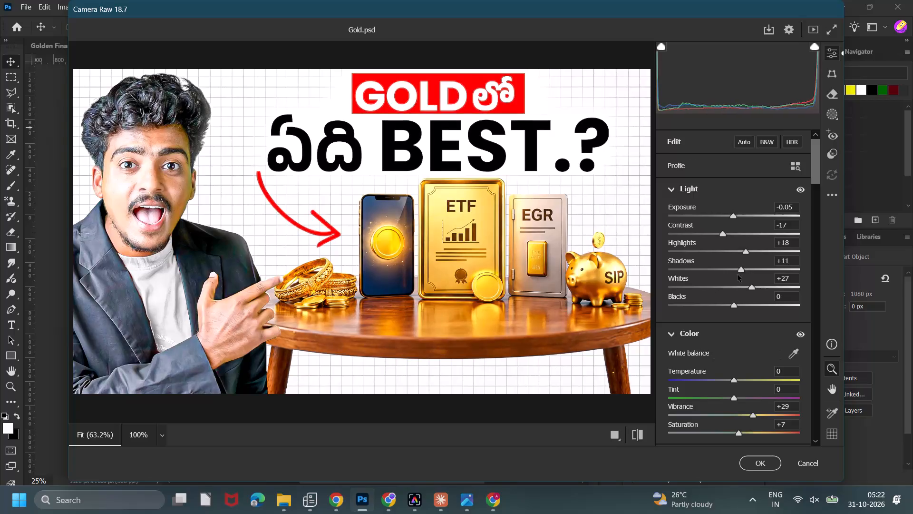
{"action": "left_click_drag", "start_coordinate": [738, 275], "coordinate": [735, 278]}
{"action": "double_click", "coordinate": [734, 217]}
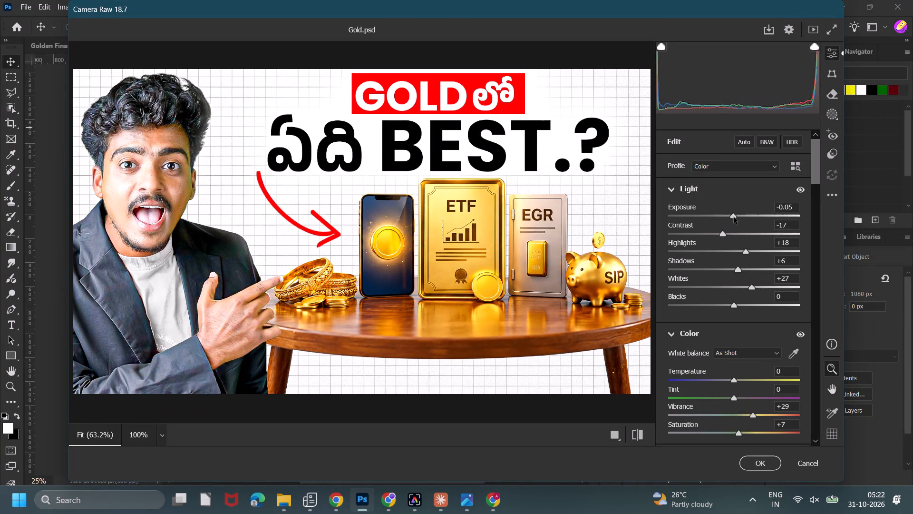
{"action": "left_click_drag", "start_coordinate": [734, 214], "coordinate": [729, 221]}
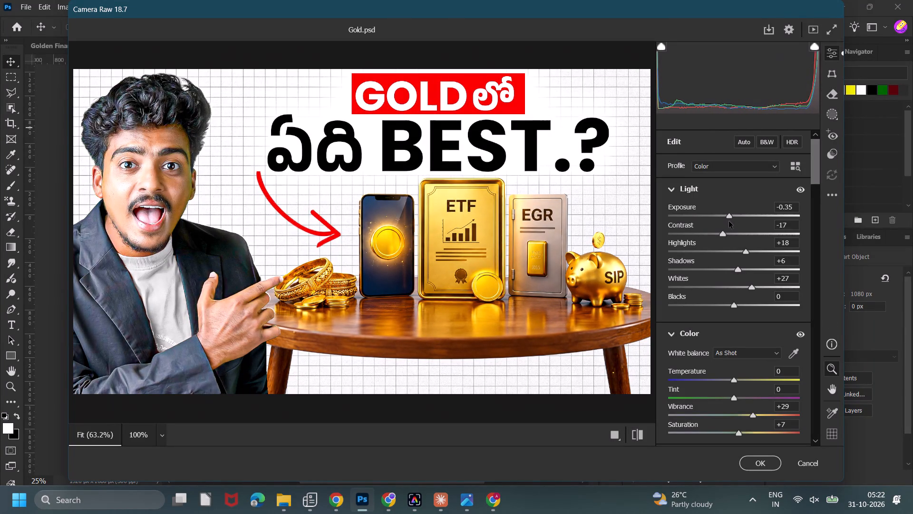
{"action": "left_click_drag", "start_coordinate": [729, 221], "coordinate": [741, 220]}
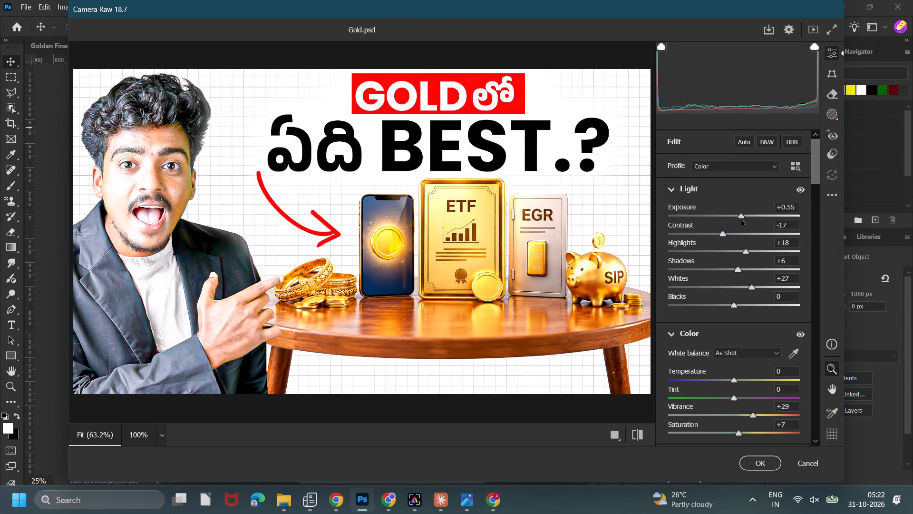
{"action": "left_click_drag", "start_coordinate": [741, 220], "coordinate": [734, 221]}
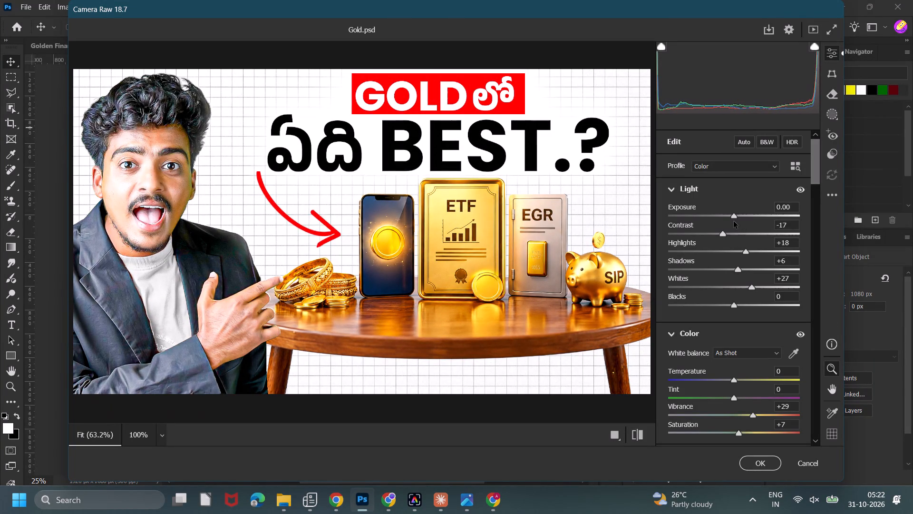
{"action": "left_click_drag", "start_coordinate": [734, 221], "coordinate": [733, 221]}
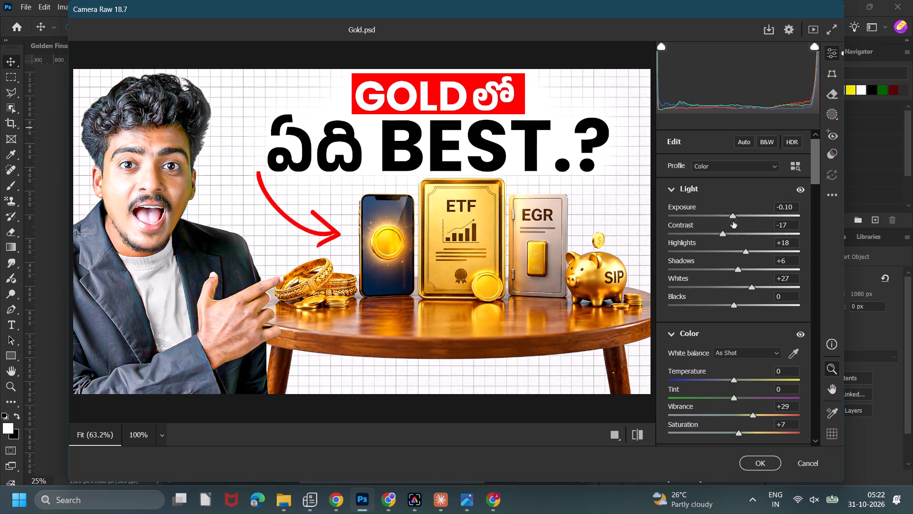
Raise the Oranges saturation to +22 in the Color Mixer.
{"action": "scroll", "coordinate": [739, 326], "scroll_direction": "down", "scroll_amount": 5}
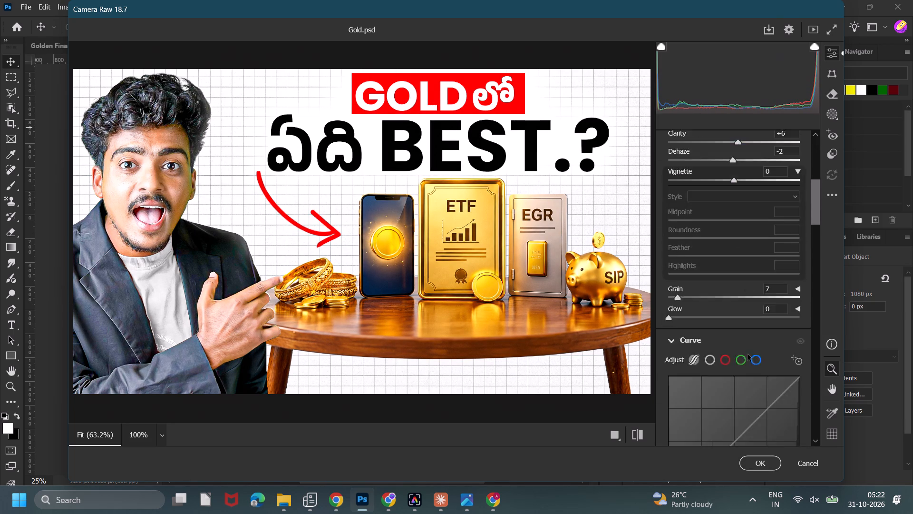
{"action": "scroll", "coordinate": [748, 349], "scroll_direction": "down", "scroll_amount": 6}
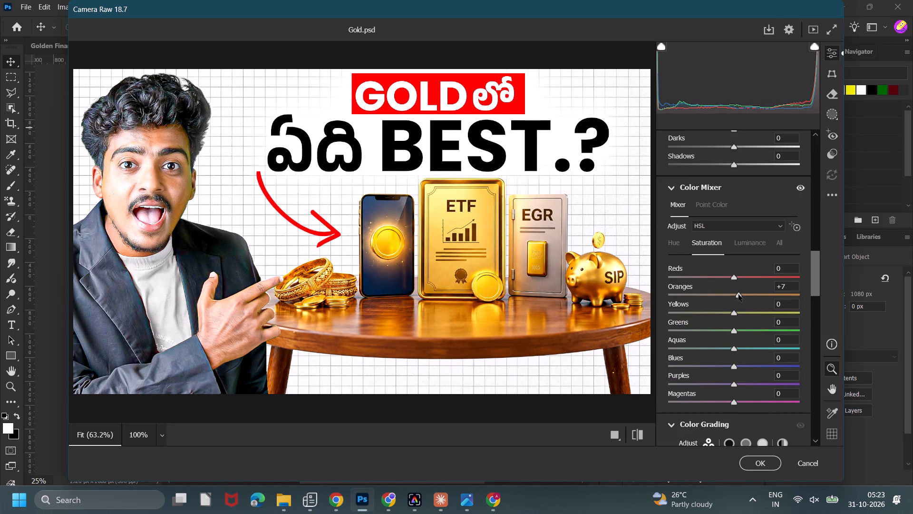
{"action": "left_click_drag", "start_coordinate": [738, 295], "coordinate": [748, 294]}
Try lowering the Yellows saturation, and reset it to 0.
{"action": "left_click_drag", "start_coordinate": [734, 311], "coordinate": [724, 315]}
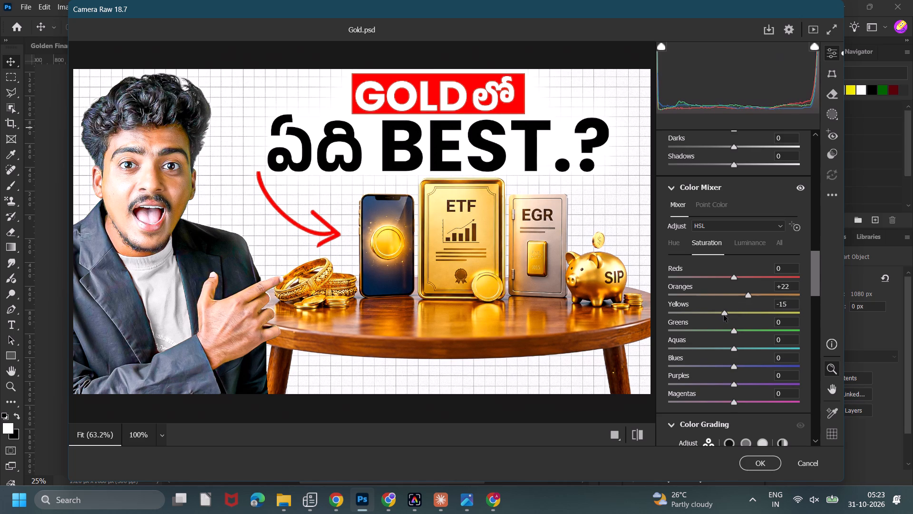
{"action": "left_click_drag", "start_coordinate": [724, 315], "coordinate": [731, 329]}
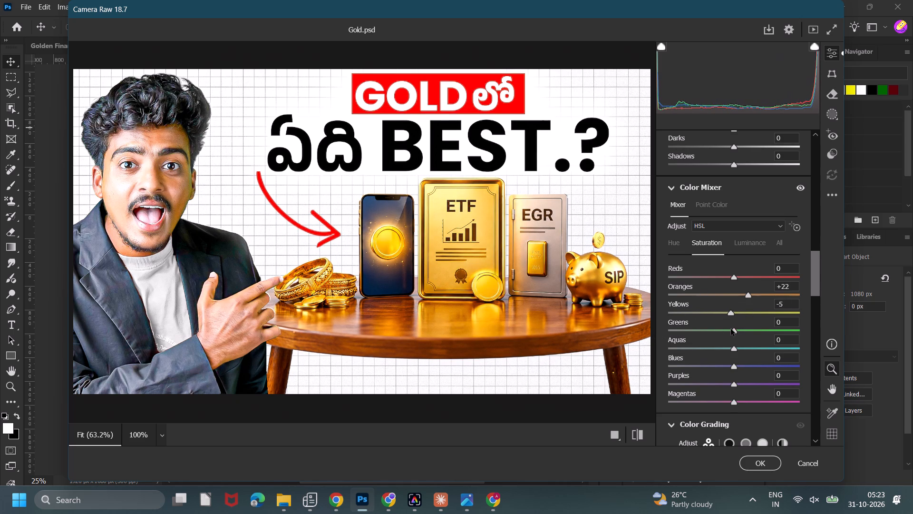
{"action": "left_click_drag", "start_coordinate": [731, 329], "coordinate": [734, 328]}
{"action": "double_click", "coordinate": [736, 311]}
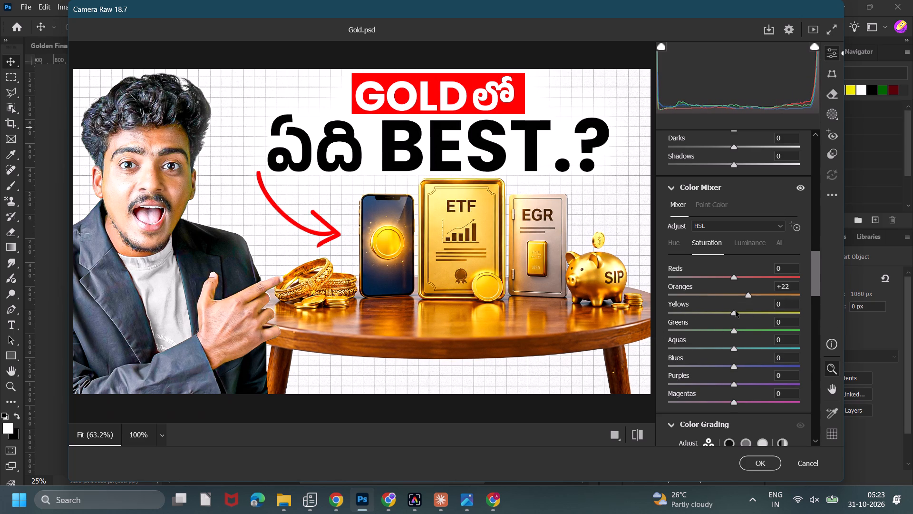
Apply the Camera Raw changes to Layer 6, and compare the thumbnail with and without them.
{"action": "left_click", "coordinate": [755, 467]}
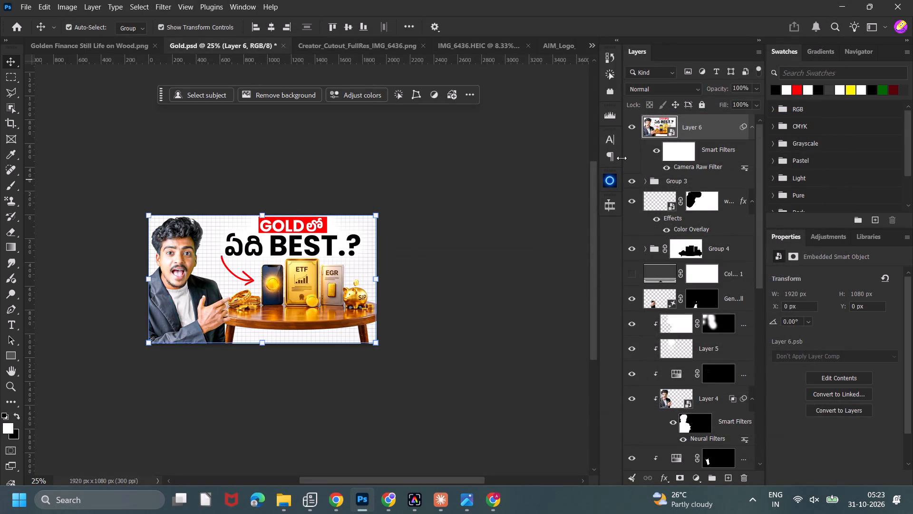
{"action": "key", "text": "ctrl+z"}
{"action": "key", "text": "ctrl+shift+z"}
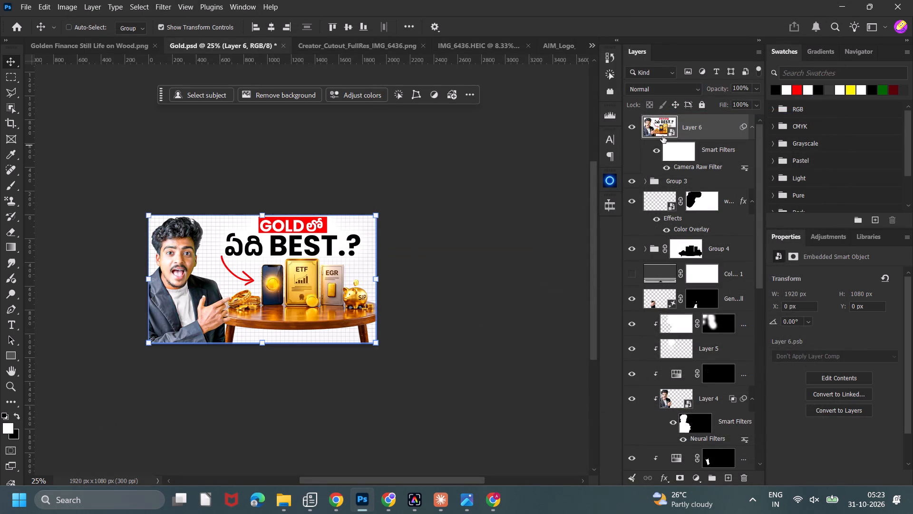
{"action": "double_click", "coordinate": [635, 128]}
{"action": "double_click", "coordinate": [635, 128]}
Stamp all visible layers into a new merged layer above Layer 6 and convert it to a smart object.
{"action": "key", "text": "ctrl+alt+shift+e"}
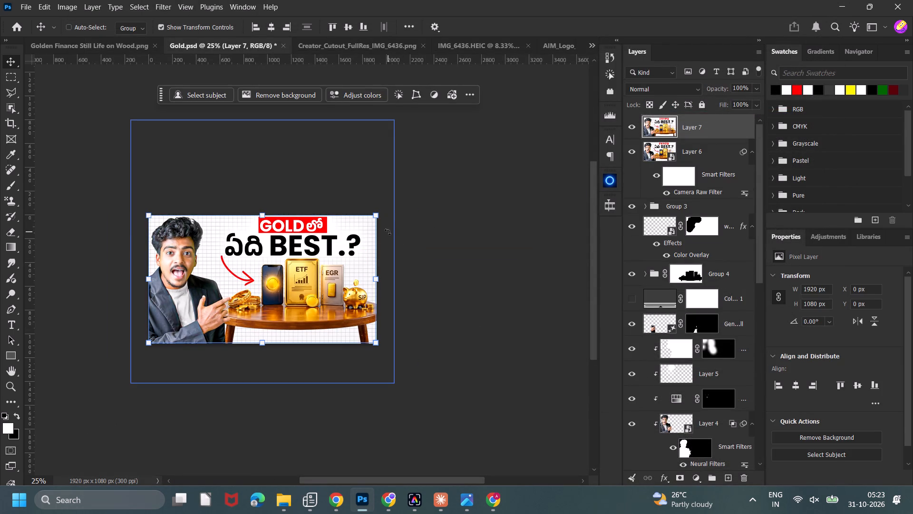
{"action": "right_click", "coordinate": [690, 130]}
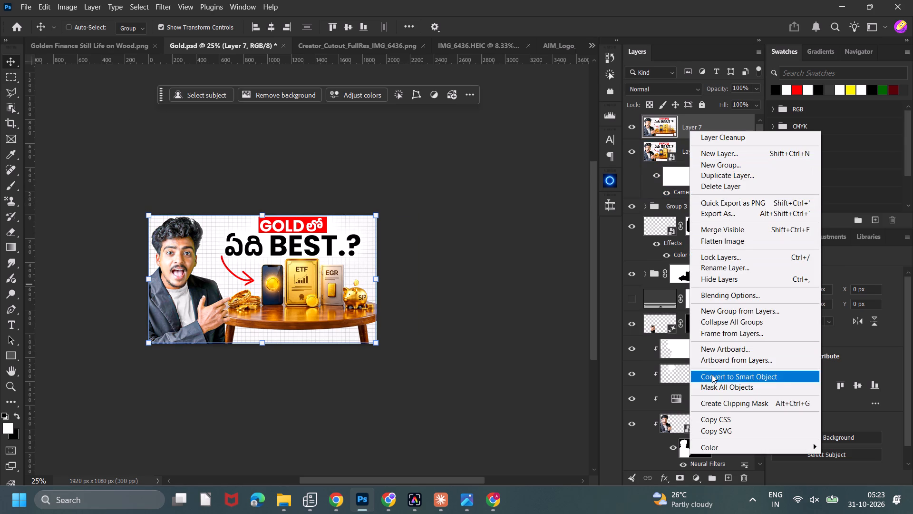
{"action": "left_click", "coordinate": [712, 375]}
Open the Camera Raw Filter on the new smart object, Layer 7.
{"action": "left_click", "coordinate": [166, 10]}
{"action": "left_click", "coordinate": [172, 20]}
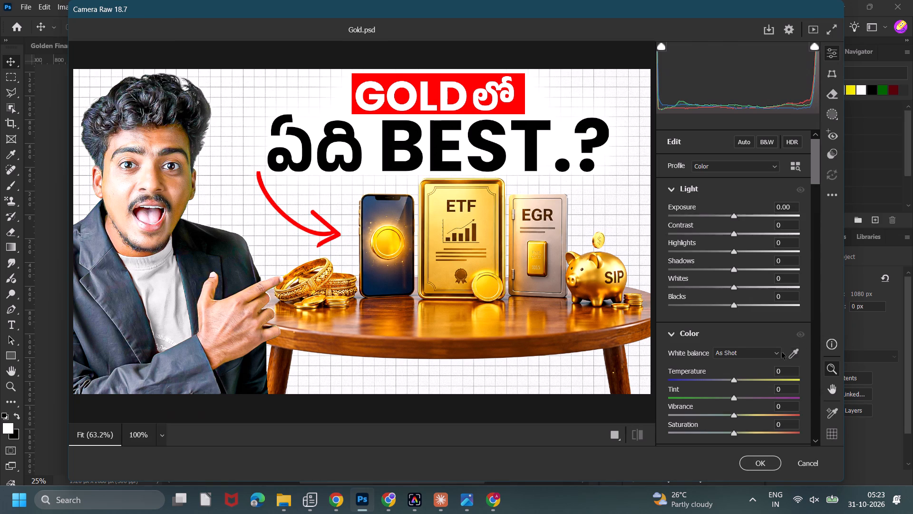
{"action": "scroll", "coordinate": [775, 358], "scroll_direction": "down", "scroll_amount": 5}
{"action": "scroll", "coordinate": [713, 342], "scroll_direction": "up", "scroll_amount": 2}
{"action": "scroll", "coordinate": [709, 296], "scroll_direction": "up", "scroll_amount": 1}
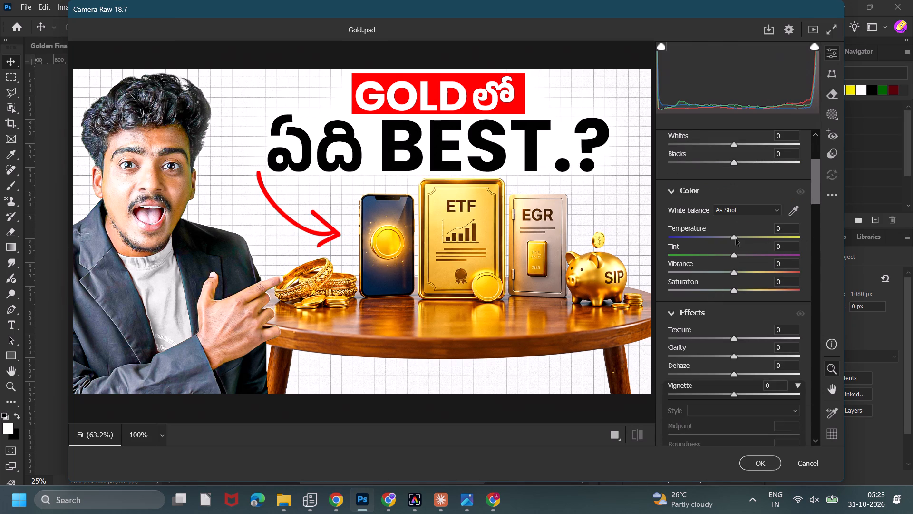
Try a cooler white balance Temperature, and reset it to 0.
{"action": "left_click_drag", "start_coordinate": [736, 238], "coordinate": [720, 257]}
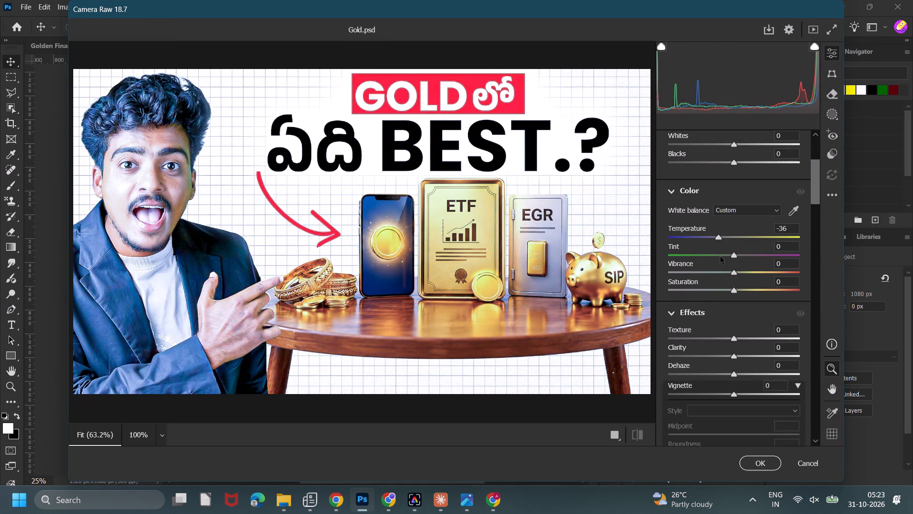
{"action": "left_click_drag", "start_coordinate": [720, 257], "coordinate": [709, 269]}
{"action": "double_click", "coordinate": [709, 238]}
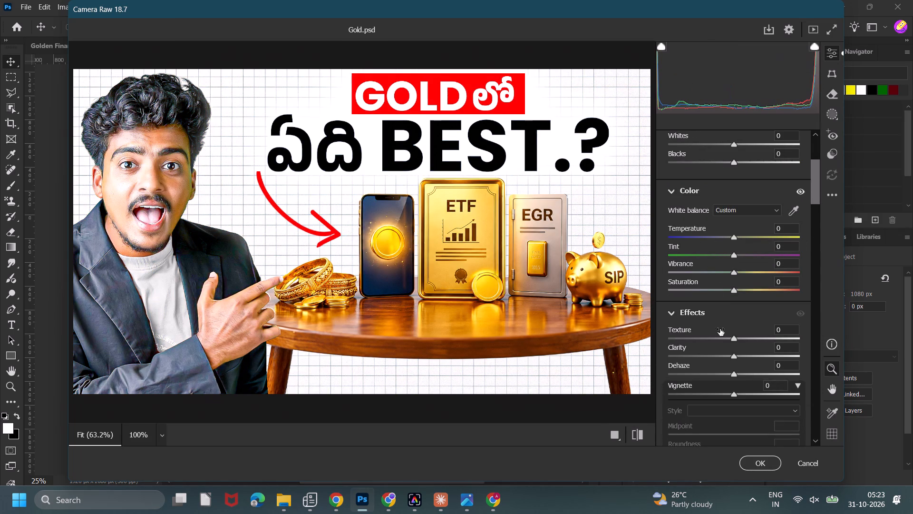
Lower the Yellows saturation to its minimum, set Exposure to +0.25, apply the filter, and compare the image without and with it.
{"action": "scroll", "coordinate": [720, 340], "scroll_direction": "down", "scroll_amount": 9}
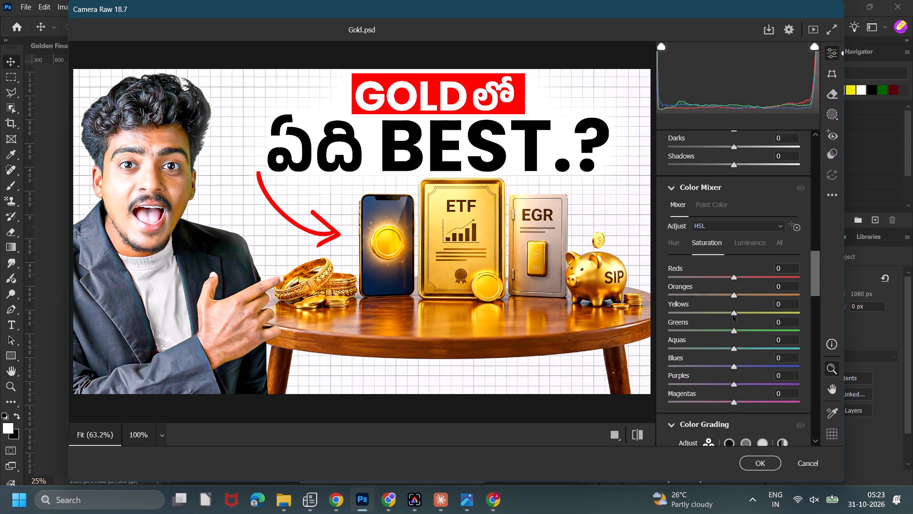
{"action": "left_click_drag", "start_coordinate": [733, 312], "coordinate": [574, 318]}
{"action": "scroll", "coordinate": [738, 350], "scroll_direction": "up", "scroll_amount": 7}
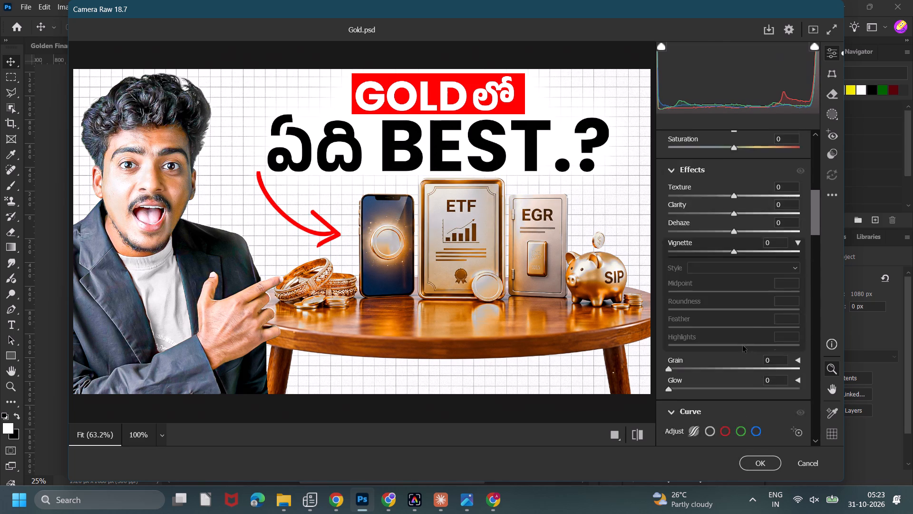
{"action": "scroll", "coordinate": [743, 346], "scroll_direction": "up", "scroll_amount": 2}
{"action": "scroll", "coordinate": [734, 236], "scroll_direction": "up", "scroll_amount": 3}
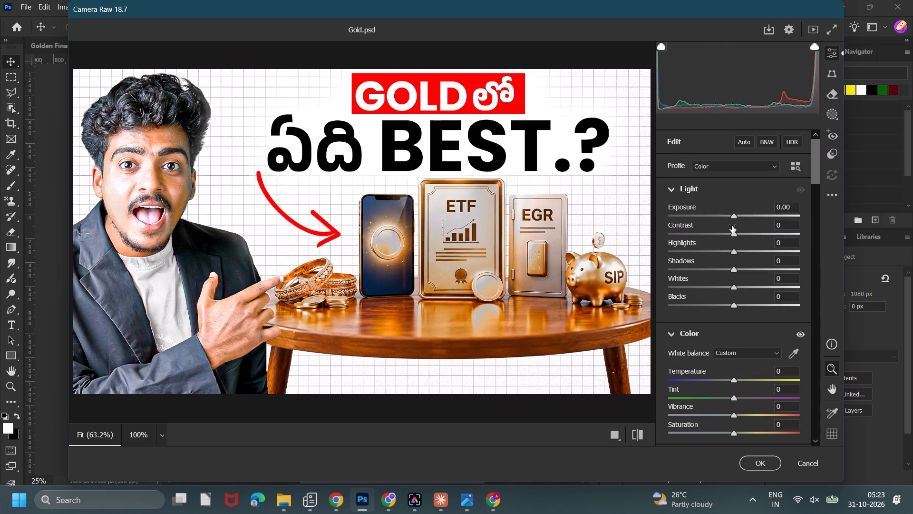
{"action": "left_click", "coordinate": [734, 216]}
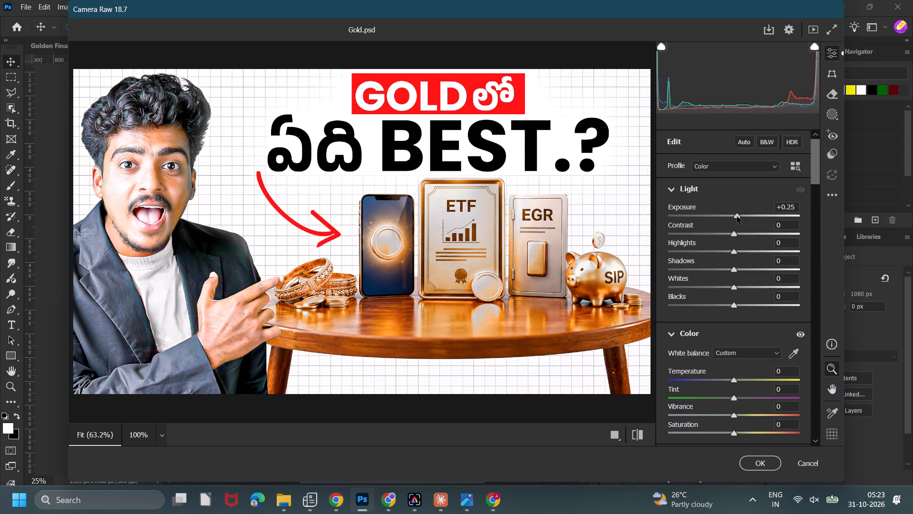
{"action": "left_click", "coordinate": [763, 462]}
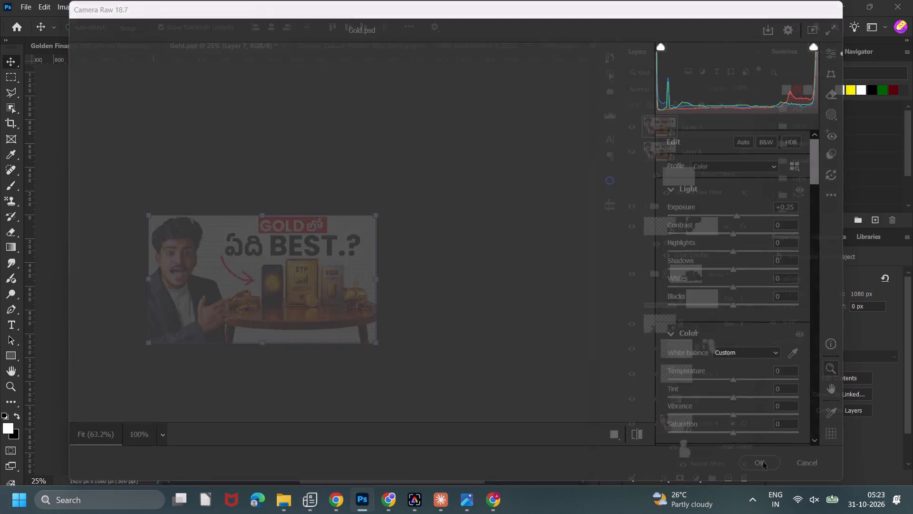
{"action": "key", "text": "ctrl+z"}
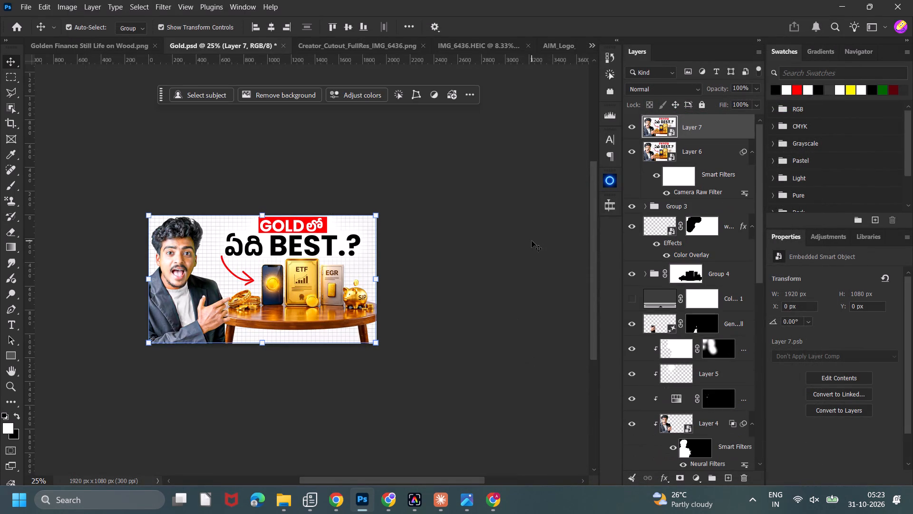
{"action": "key", "text": "ctrl+shift+z"}
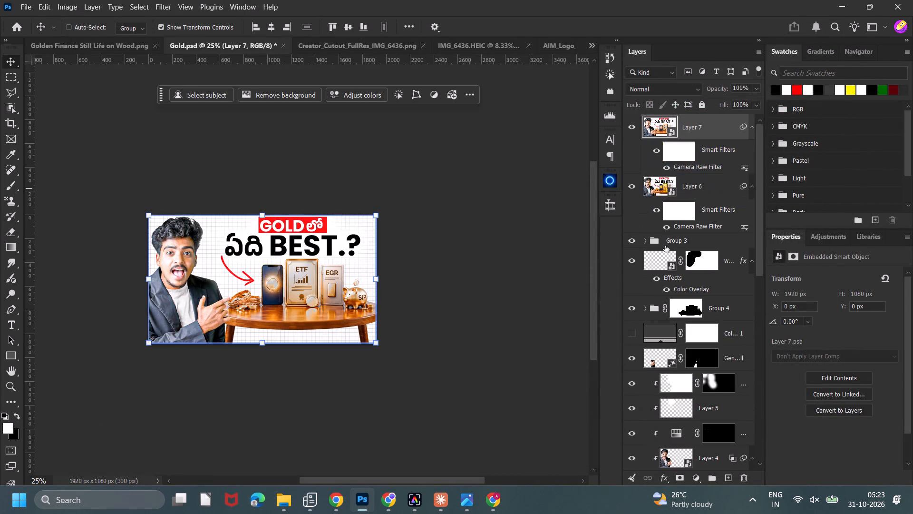
Add a black layer mask that hides all of Layer 7.
{"action": "left_click", "coordinate": [680, 478], "text": "alt"}
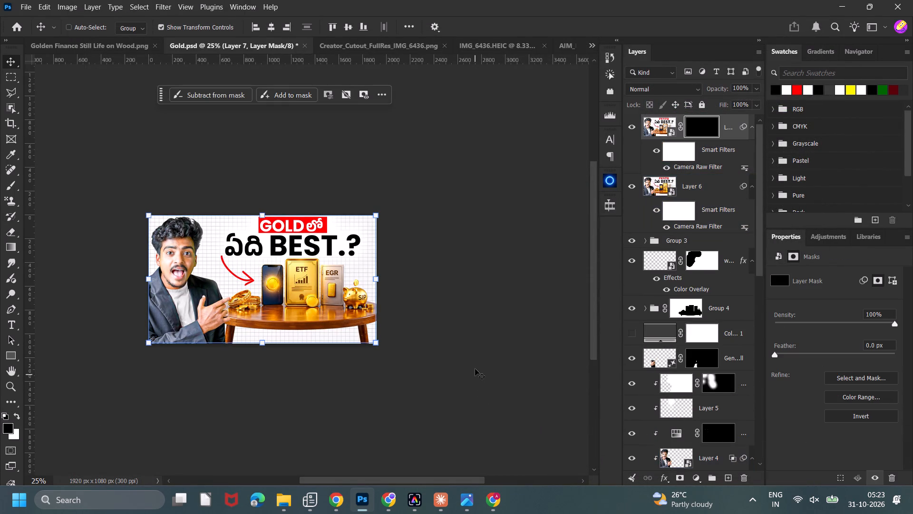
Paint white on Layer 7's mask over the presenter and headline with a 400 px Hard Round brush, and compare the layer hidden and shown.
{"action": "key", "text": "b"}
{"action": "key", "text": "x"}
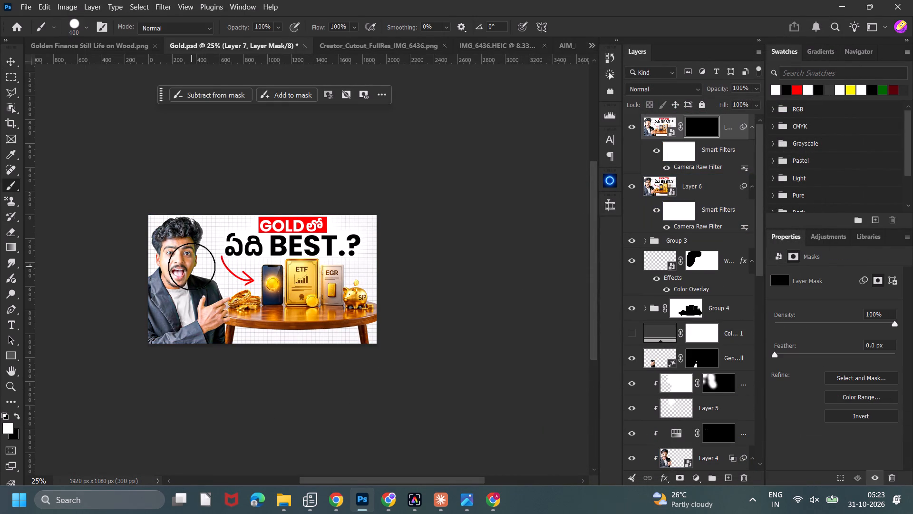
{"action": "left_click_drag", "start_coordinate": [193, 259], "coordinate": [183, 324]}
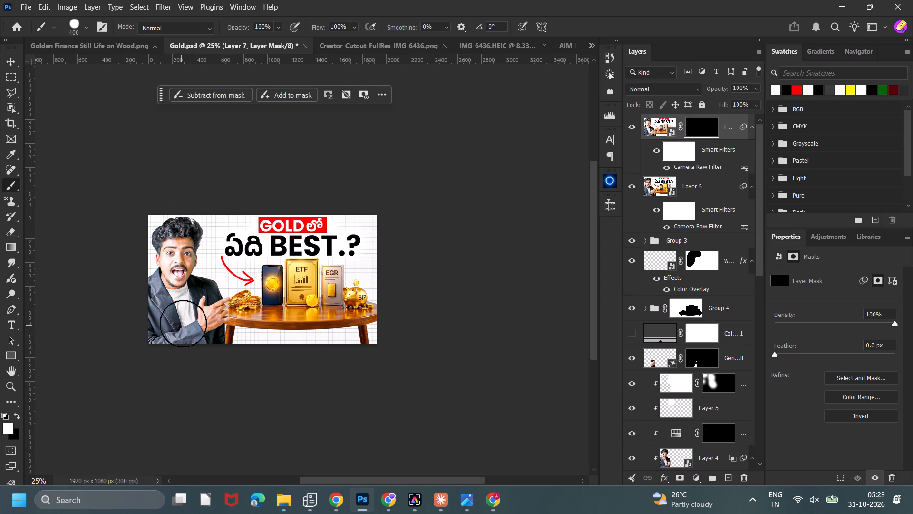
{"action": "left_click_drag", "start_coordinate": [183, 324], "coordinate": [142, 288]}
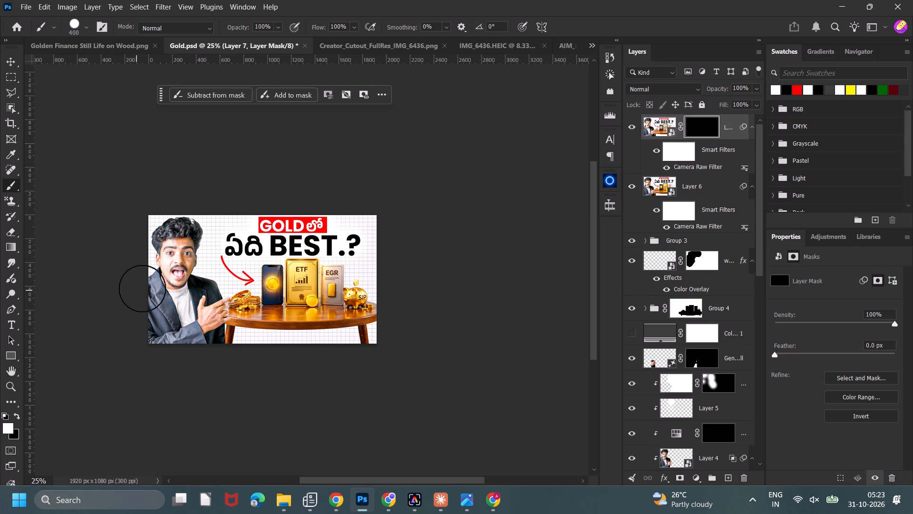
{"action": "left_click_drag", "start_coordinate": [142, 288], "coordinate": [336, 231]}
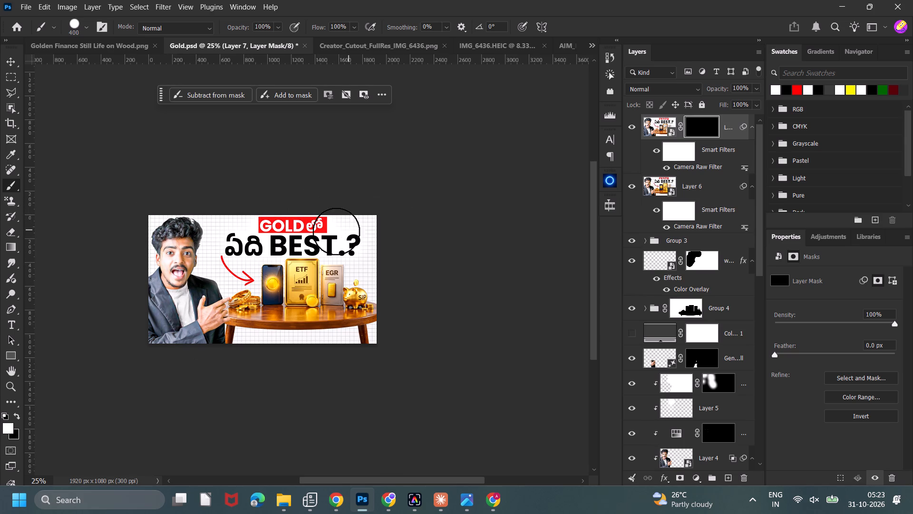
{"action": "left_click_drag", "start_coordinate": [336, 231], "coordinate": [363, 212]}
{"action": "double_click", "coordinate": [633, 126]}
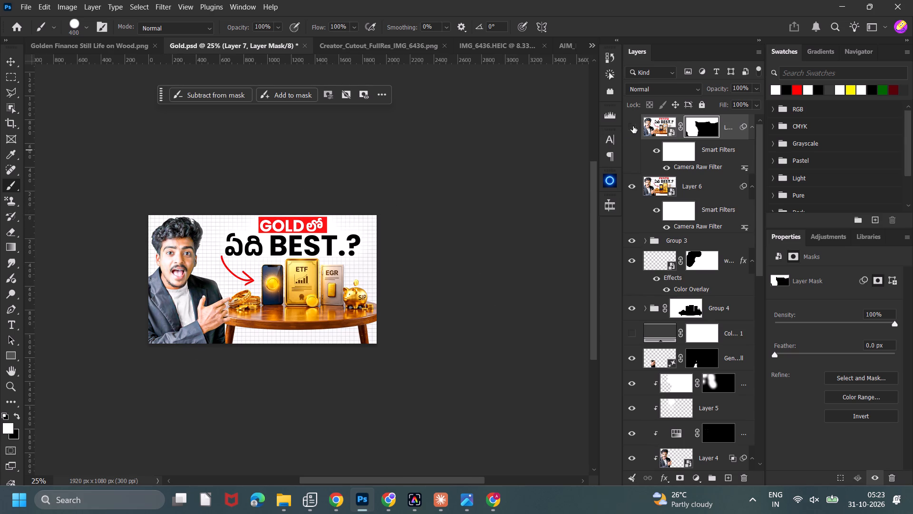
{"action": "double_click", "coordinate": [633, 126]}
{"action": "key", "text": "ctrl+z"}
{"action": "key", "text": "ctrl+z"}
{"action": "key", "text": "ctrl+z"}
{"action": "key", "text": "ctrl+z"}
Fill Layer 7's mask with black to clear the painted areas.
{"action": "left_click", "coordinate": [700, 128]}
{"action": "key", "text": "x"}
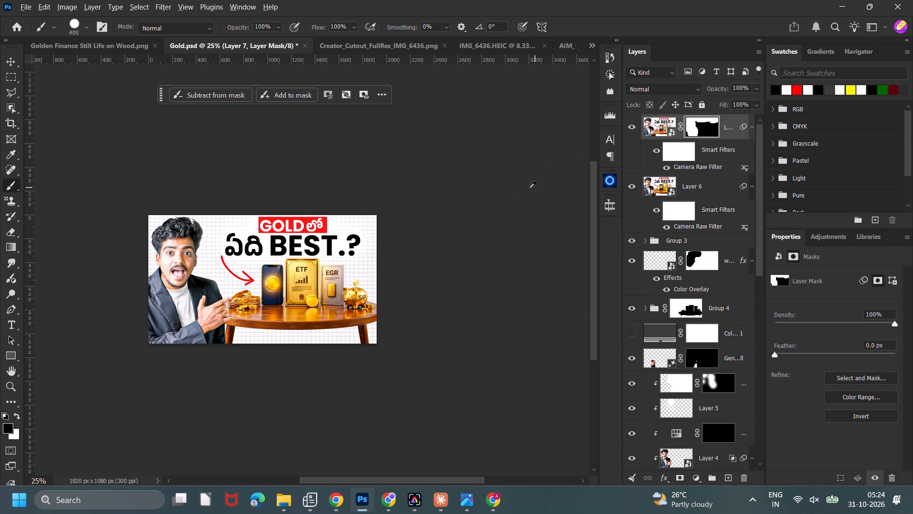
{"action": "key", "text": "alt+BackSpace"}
Paint white on Layer 7's mask over the presenter and along the headline area with a 900 px Soft Round brush.
{"action": "key", "text": "x"}
{"action": "left_click", "coordinate": [73, 25]}
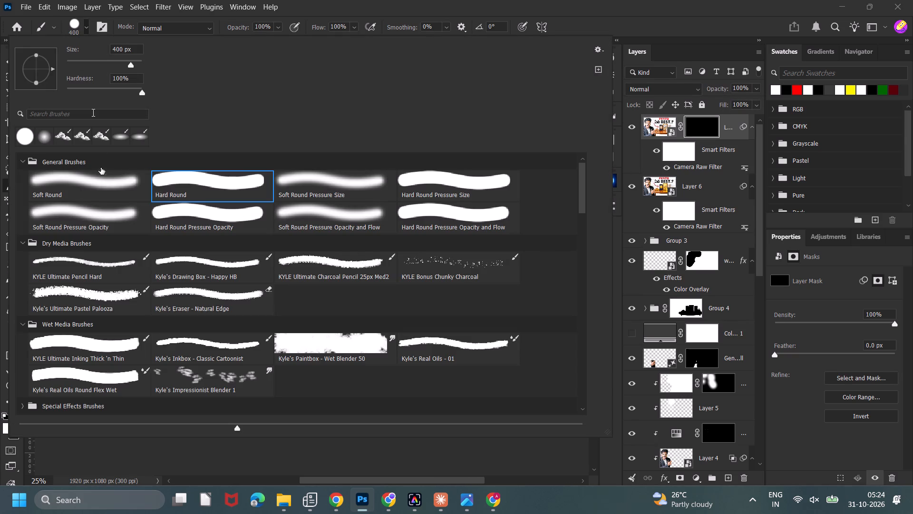
{"action": "left_click", "coordinate": [101, 178]}
{"action": "left_click", "coordinate": [351, 5]}
{"action": "key", "text": "bracketright"}
{"action": "key", "text": "bracketright"}
{"action": "key", "text": "bracketright"}
{"action": "key", "text": "bracketright"}
{"action": "key", "text": "bracketright"}
{"action": "key", "text": "bracketright"}
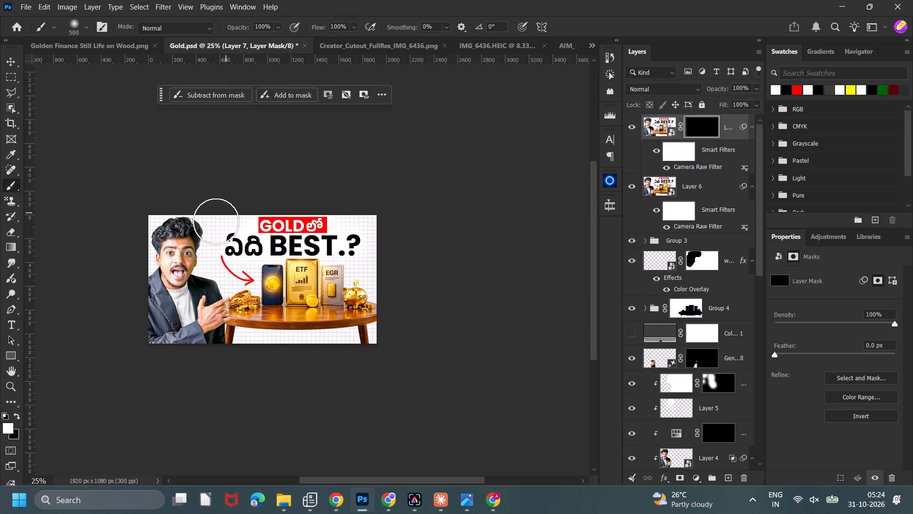
{"action": "left_click_drag", "start_coordinate": [178, 242], "coordinate": [160, 320]}
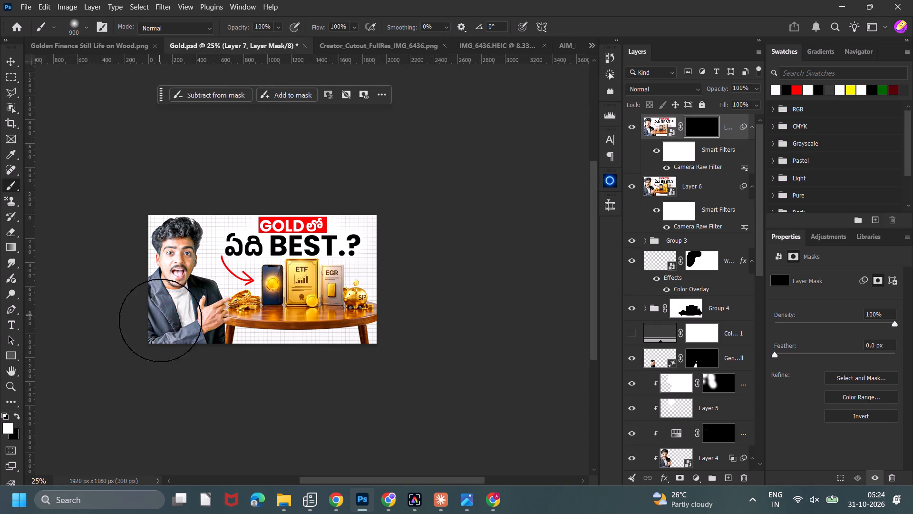
{"action": "left_click_drag", "start_coordinate": [160, 320], "coordinate": [240, 161]}
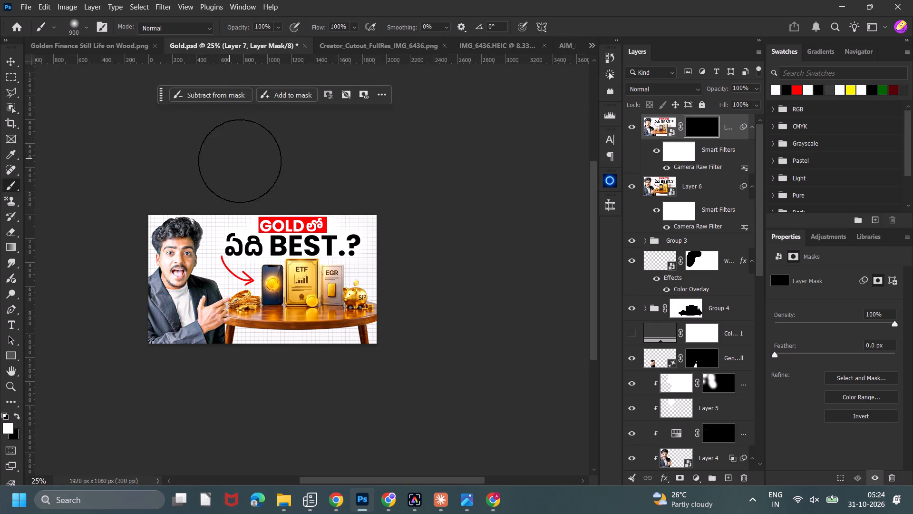
{"action": "left_click_drag", "start_coordinate": [240, 161], "coordinate": [320, 178]}
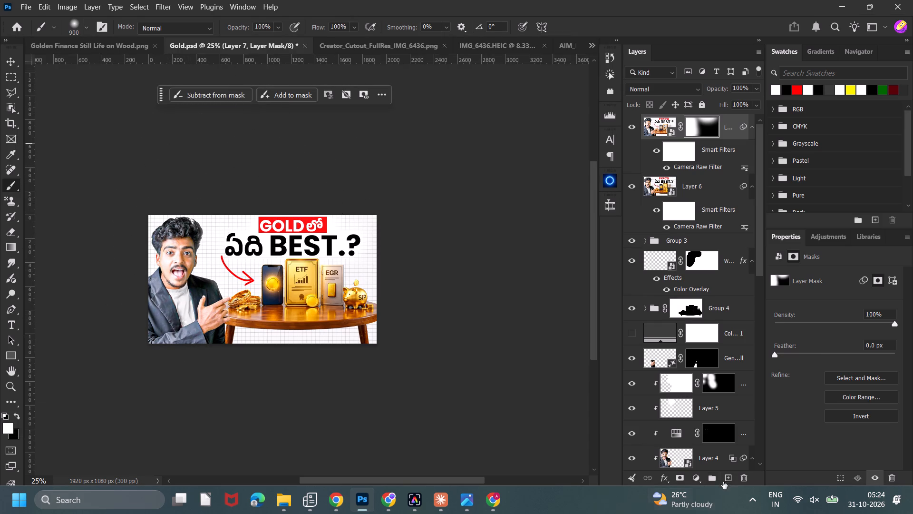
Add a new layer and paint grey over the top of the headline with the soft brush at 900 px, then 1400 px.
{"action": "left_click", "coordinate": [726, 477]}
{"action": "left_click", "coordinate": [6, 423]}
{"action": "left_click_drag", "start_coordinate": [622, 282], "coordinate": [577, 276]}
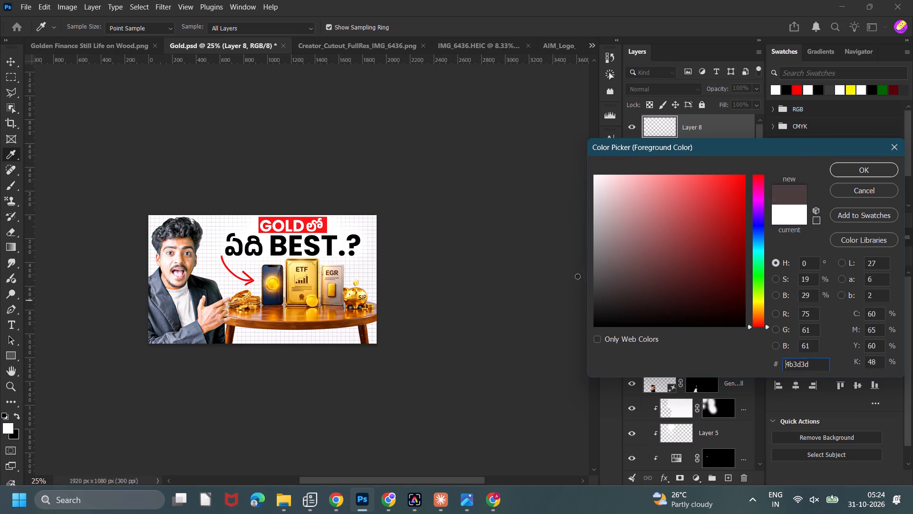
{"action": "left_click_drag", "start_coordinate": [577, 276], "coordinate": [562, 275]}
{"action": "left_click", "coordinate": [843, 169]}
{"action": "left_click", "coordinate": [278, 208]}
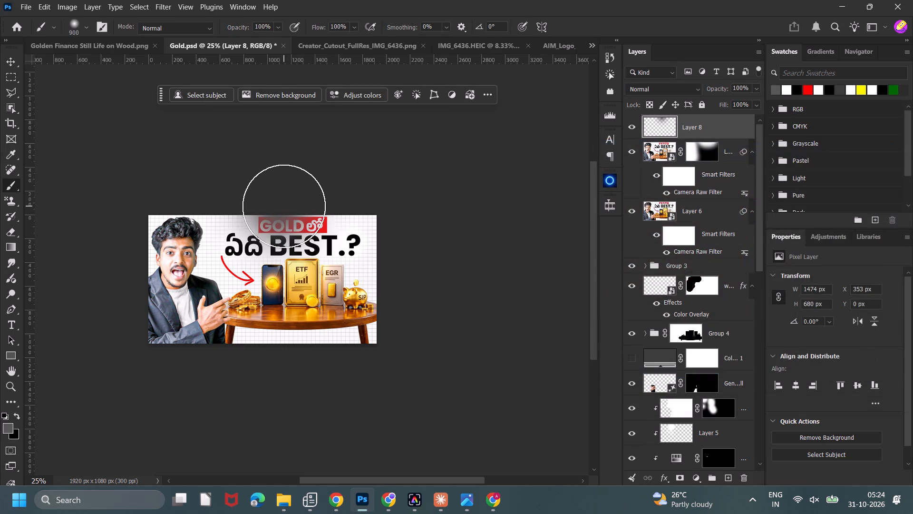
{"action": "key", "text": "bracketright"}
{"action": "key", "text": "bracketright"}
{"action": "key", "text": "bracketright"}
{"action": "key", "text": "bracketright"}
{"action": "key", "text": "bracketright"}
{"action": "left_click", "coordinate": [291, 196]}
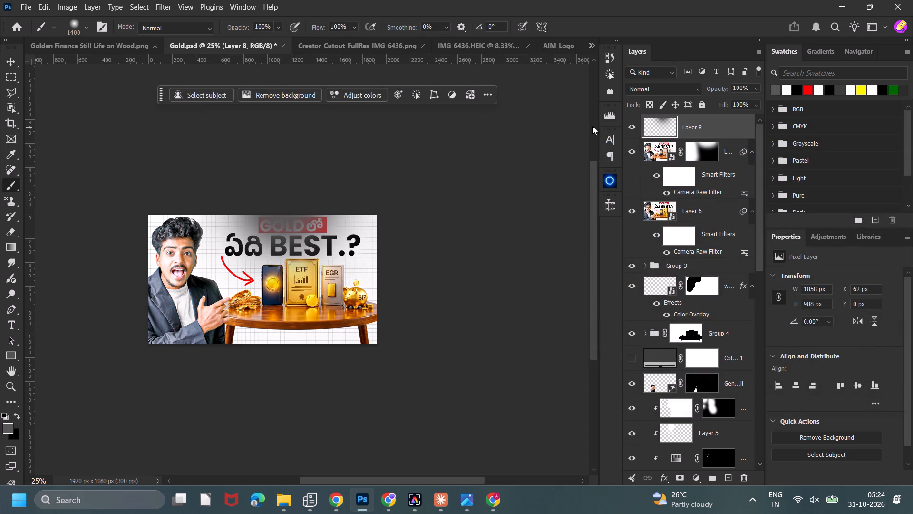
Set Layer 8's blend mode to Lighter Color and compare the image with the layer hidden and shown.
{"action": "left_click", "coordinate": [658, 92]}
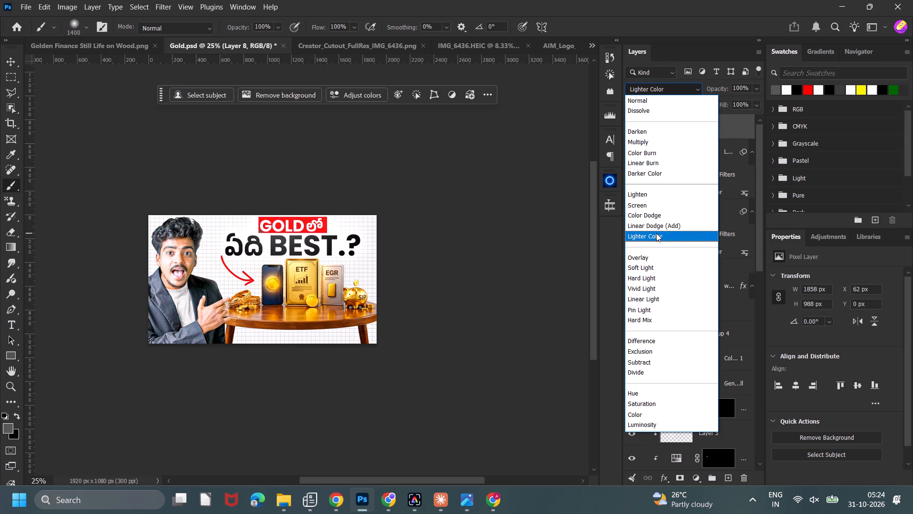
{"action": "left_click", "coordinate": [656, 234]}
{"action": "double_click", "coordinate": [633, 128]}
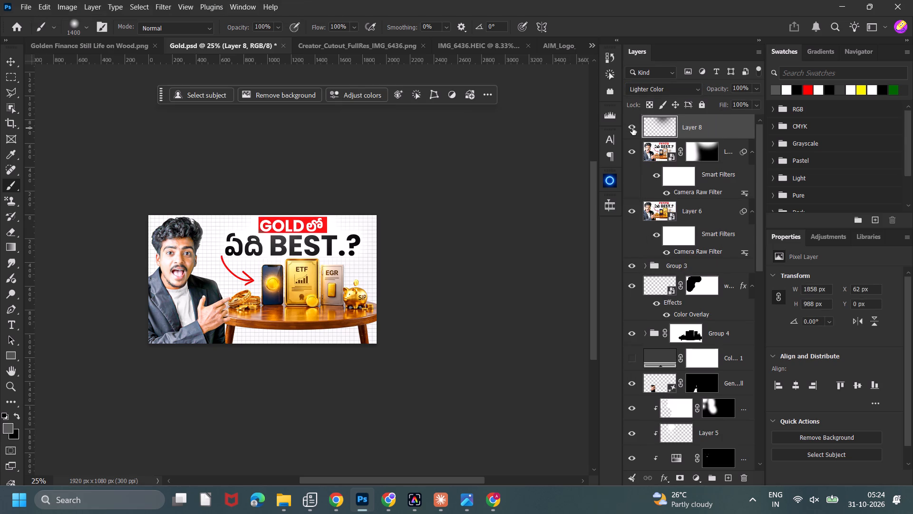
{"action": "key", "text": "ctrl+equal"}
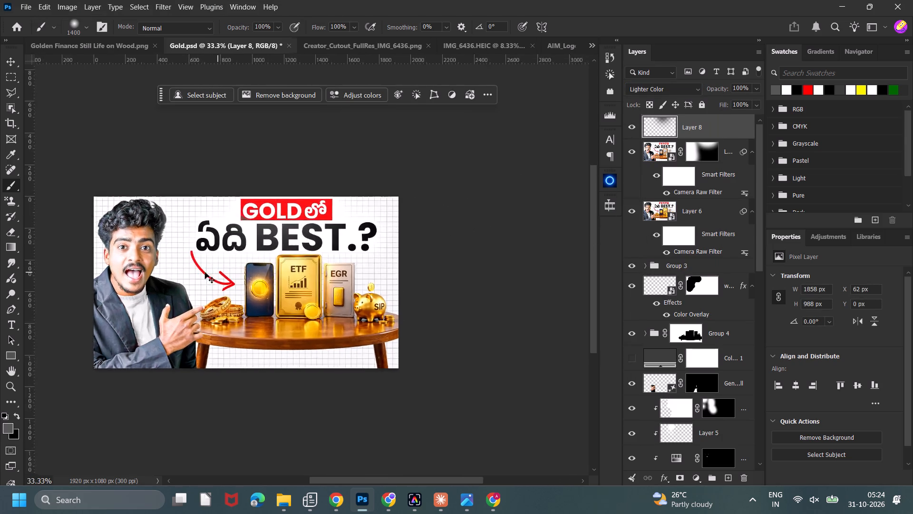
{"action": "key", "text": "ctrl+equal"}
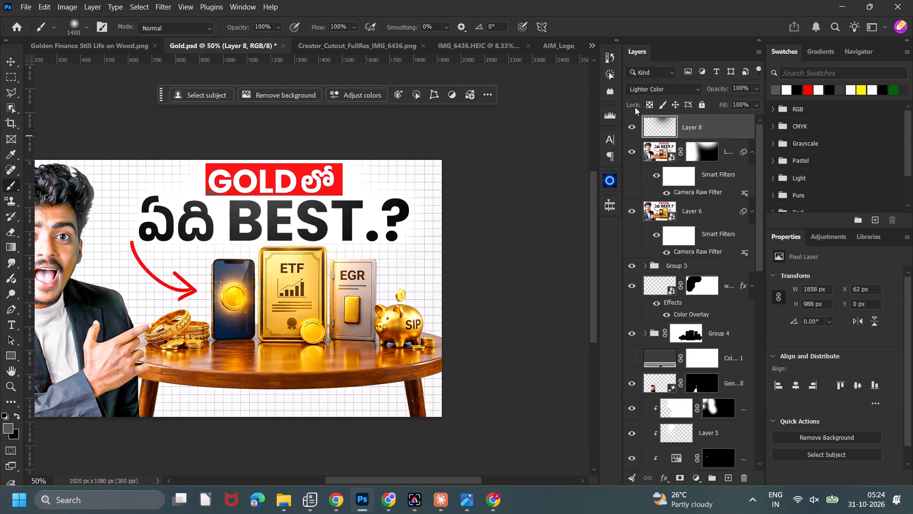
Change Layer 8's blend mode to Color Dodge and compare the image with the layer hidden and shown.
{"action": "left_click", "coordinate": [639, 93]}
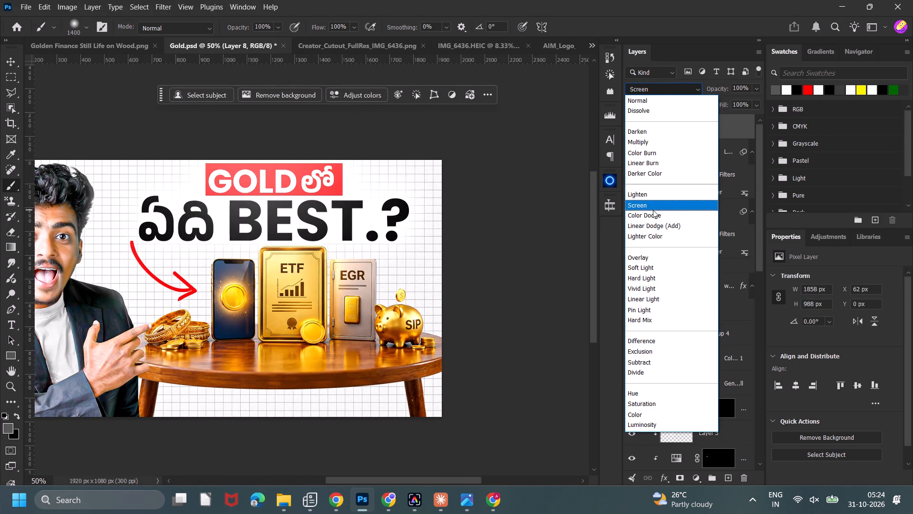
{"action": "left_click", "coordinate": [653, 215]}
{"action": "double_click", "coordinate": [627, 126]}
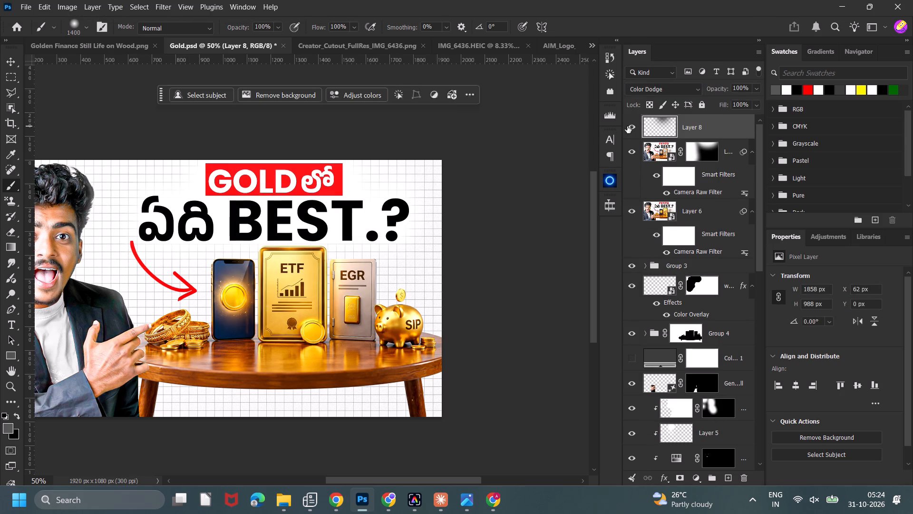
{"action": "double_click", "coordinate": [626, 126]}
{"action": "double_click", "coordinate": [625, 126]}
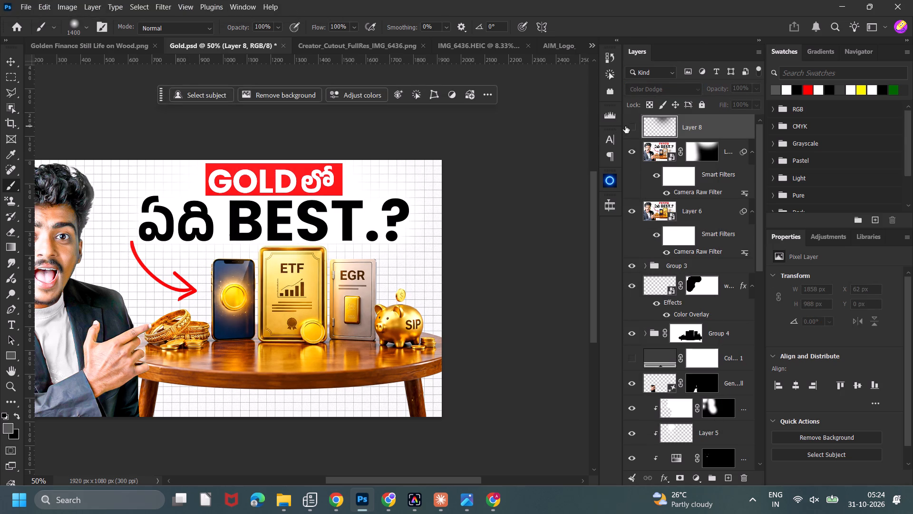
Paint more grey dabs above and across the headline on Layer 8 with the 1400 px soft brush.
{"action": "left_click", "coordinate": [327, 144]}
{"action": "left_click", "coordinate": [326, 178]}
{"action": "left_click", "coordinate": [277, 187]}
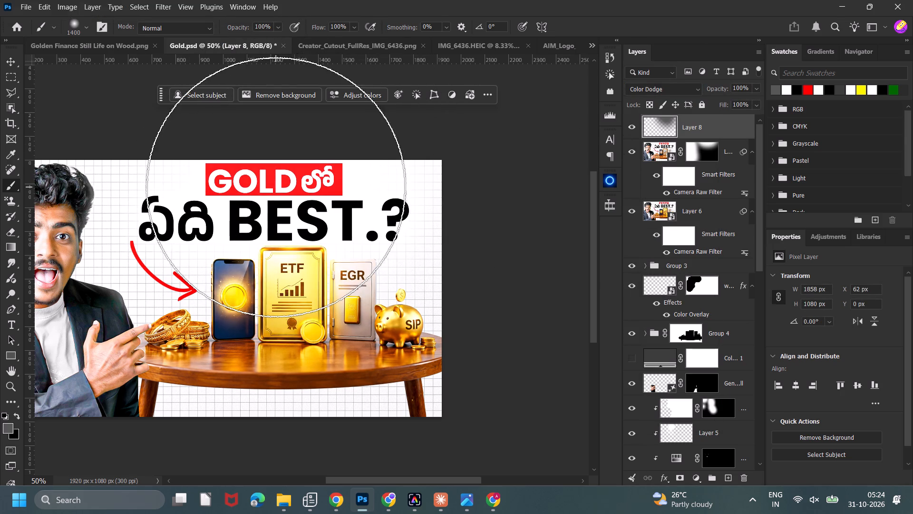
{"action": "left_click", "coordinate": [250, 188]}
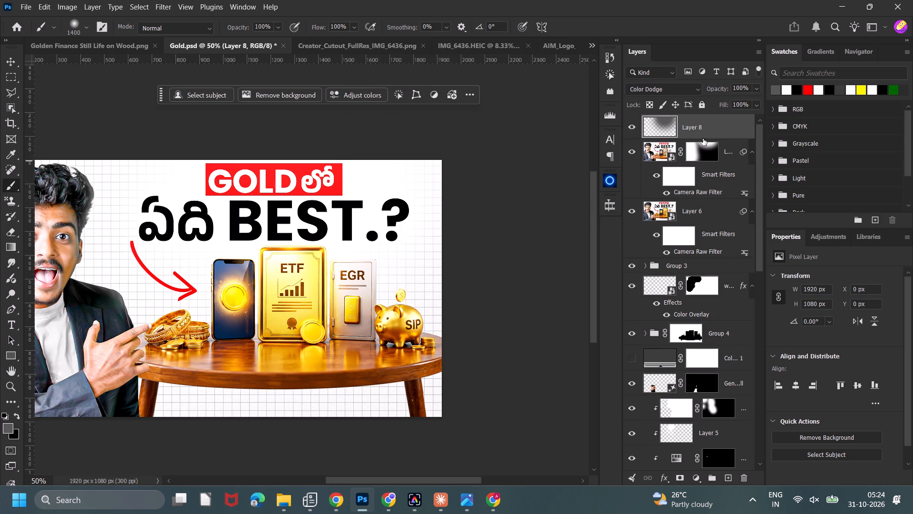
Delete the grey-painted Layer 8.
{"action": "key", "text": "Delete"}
Add a new empty layer above Layer 7 and set its blend mode to Linear Dodge (Add).
{"action": "left_click", "coordinate": [723, 479]}
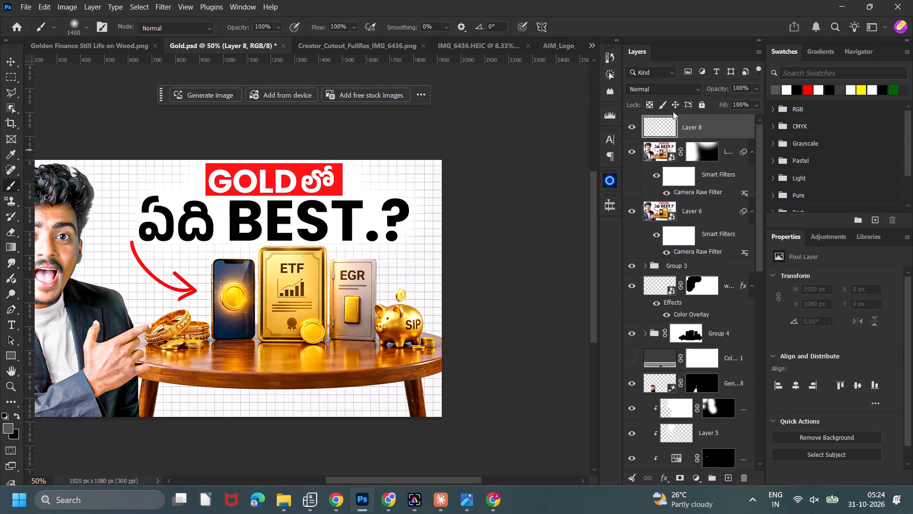
{"action": "left_click", "coordinate": [672, 92]}
{"action": "left_click", "coordinate": [669, 226]}
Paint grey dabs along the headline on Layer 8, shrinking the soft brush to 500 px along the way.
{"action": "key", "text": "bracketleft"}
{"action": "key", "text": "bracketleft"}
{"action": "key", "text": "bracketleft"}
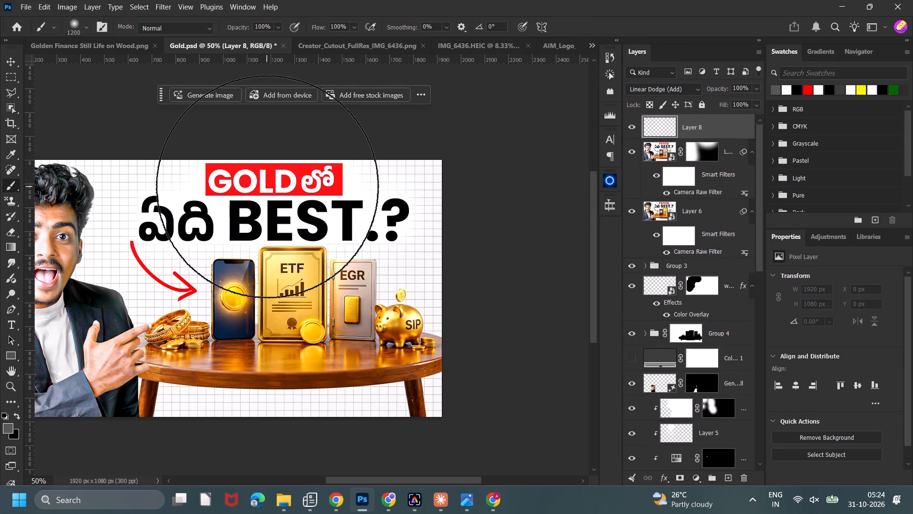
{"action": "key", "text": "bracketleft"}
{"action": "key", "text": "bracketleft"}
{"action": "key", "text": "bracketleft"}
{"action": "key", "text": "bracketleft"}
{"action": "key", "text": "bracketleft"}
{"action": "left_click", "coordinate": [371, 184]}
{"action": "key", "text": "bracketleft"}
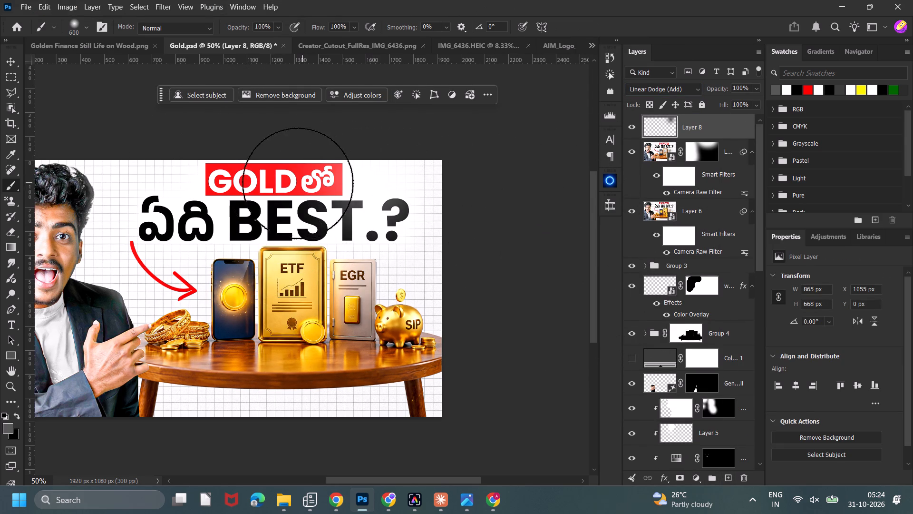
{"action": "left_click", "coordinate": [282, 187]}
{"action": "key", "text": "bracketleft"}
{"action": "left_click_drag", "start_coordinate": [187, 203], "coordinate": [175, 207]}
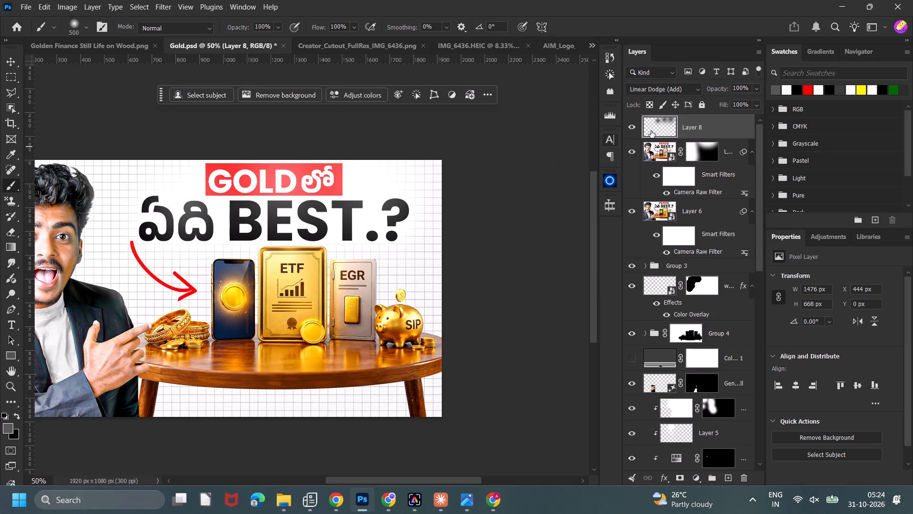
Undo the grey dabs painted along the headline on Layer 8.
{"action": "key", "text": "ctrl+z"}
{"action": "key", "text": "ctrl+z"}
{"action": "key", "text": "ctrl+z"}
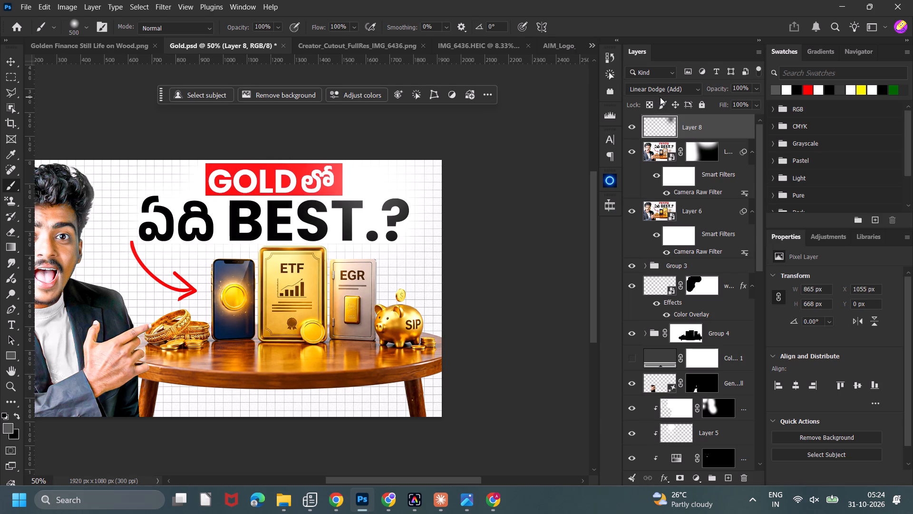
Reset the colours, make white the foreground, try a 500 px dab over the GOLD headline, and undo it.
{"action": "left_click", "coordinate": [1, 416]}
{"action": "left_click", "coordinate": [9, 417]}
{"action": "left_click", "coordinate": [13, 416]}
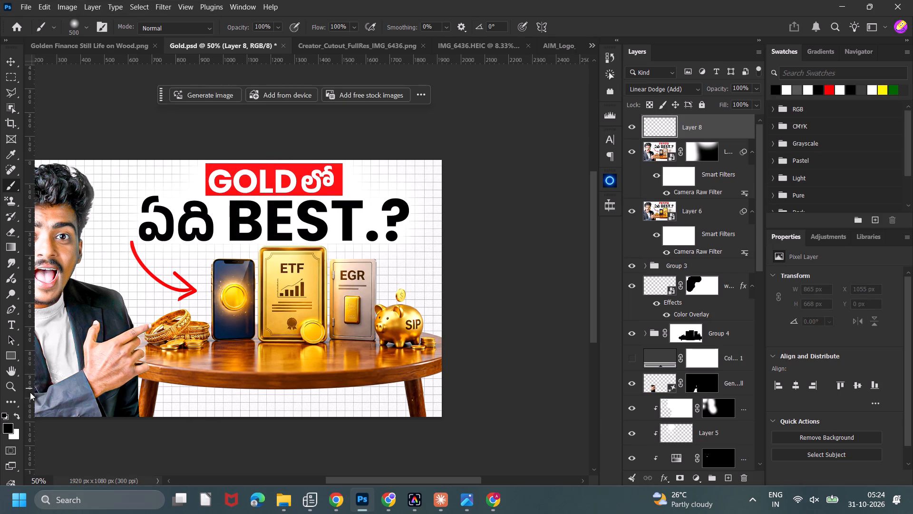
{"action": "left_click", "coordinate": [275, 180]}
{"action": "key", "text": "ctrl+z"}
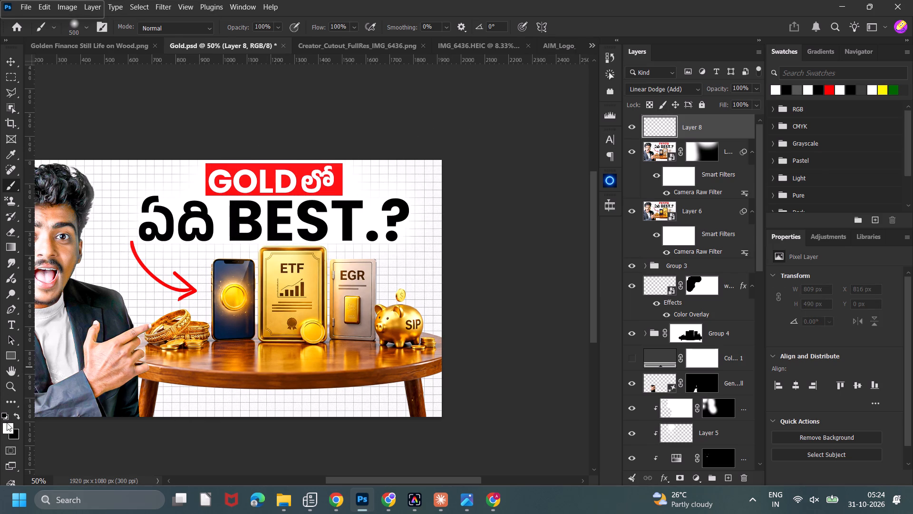
Set the foreground colour to dark red #770000 and paint a 500 px soft dab over the GOLD headline on Layer 8.
{"action": "left_click", "coordinate": [5, 427]}
{"action": "left_click", "coordinate": [298, 170]}
{"action": "left_click_drag", "start_coordinate": [713, 260], "coordinate": [765, 255]}
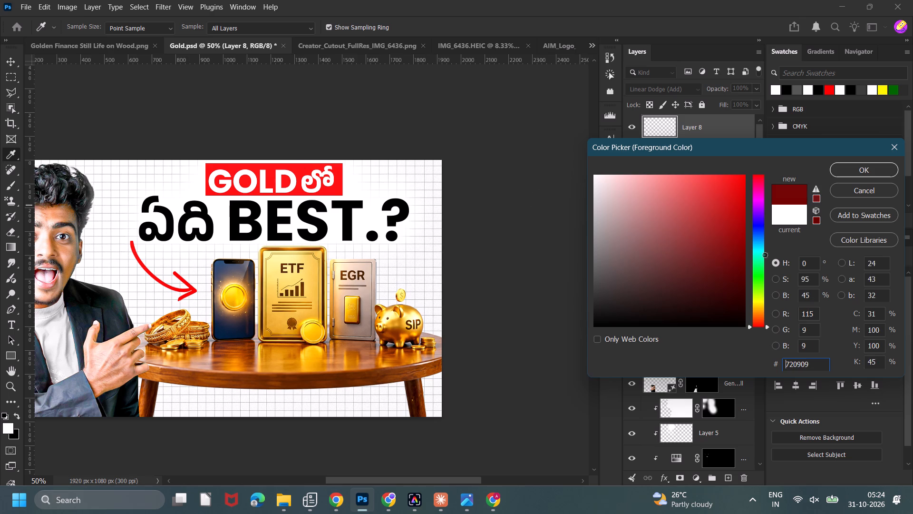
{"action": "left_click_drag", "start_coordinate": [765, 255], "coordinate": [796, 256]}
{"action": "left_click", "coordinate": [870, 152]}
{"action": "left_click", "coordinate": [865, 170]}
{"action": "left_click", "coordinate": [275, 179]}
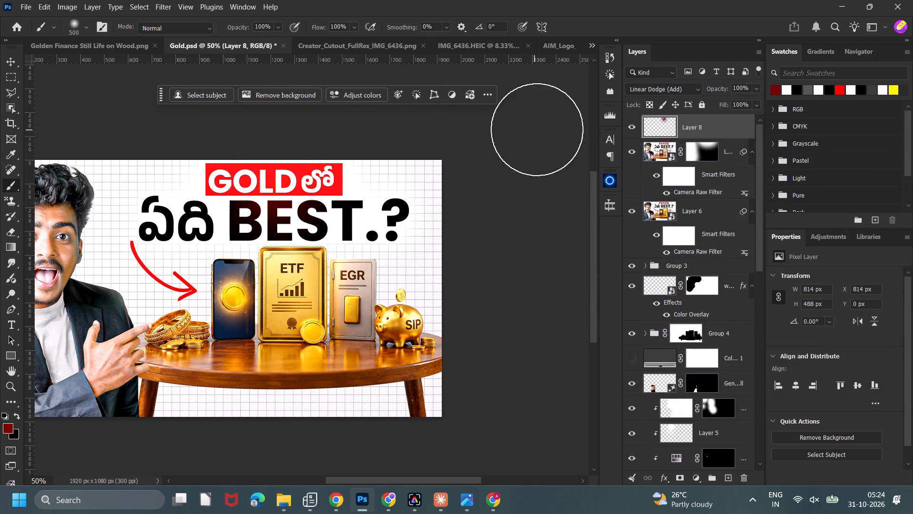
Enlarge the soft brush to 800 px and paint another dark red dab just above the GOLD headline.
{"action": "key", "text": "bracketright"}
{"action": "key", "text": "bracketright"}
{"action": "key", "text": "bracketright"}
{"action": "left_click", "coordinate": [275, 143]}
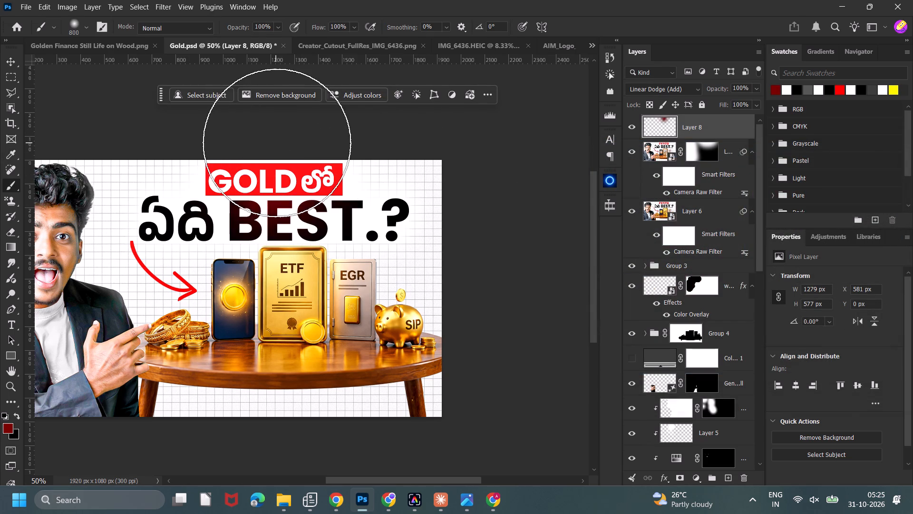
Set the foreground colour to dark grey #3b3b3b and flatten the Soft Round brush tip into a wide horizontal ellipse.
{"action": "left_click", "coordinate": [7, 425]}
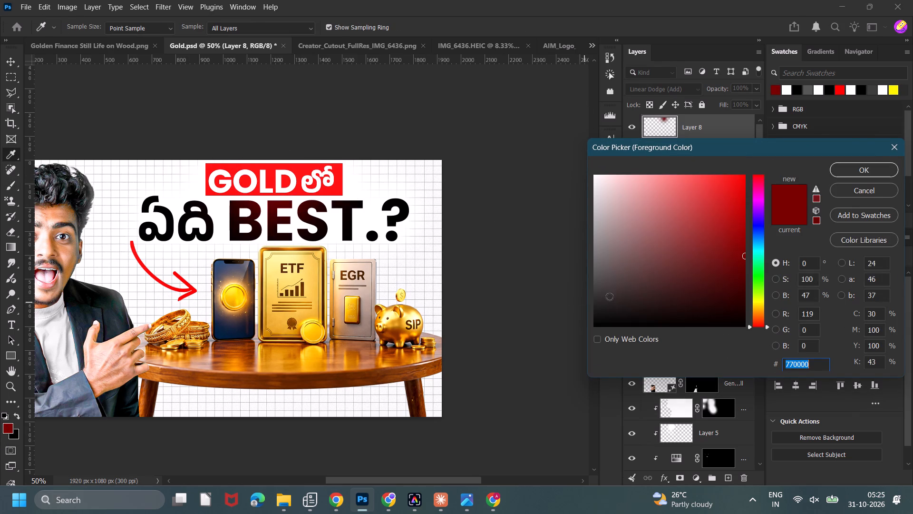
{"action": "left_click_drag", "start_coordinate": [615, 292], "coordinate": [569, 291]}
{"action": "left_click", "coordinate": [878, 173]}
{"action": "left_click", "coordinate": [77, 25]}
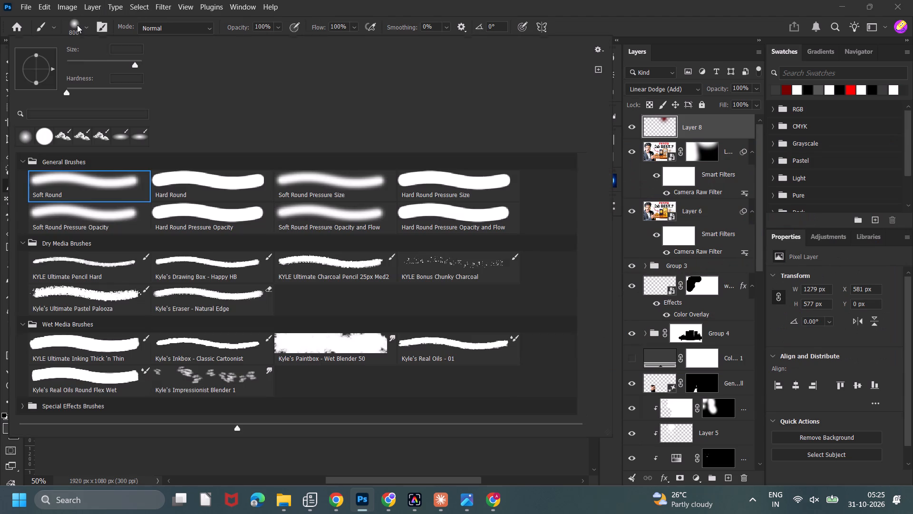
{"action": "left_click_drag", "start_coordinate": [35, 83], "coordinate": [35, 73]}
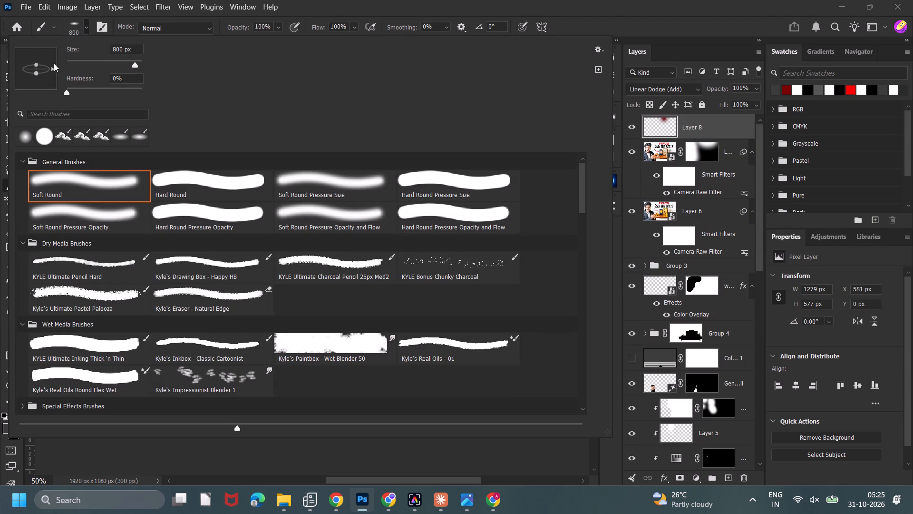
{"action": "left_click", "coordinate": [299, 4]}
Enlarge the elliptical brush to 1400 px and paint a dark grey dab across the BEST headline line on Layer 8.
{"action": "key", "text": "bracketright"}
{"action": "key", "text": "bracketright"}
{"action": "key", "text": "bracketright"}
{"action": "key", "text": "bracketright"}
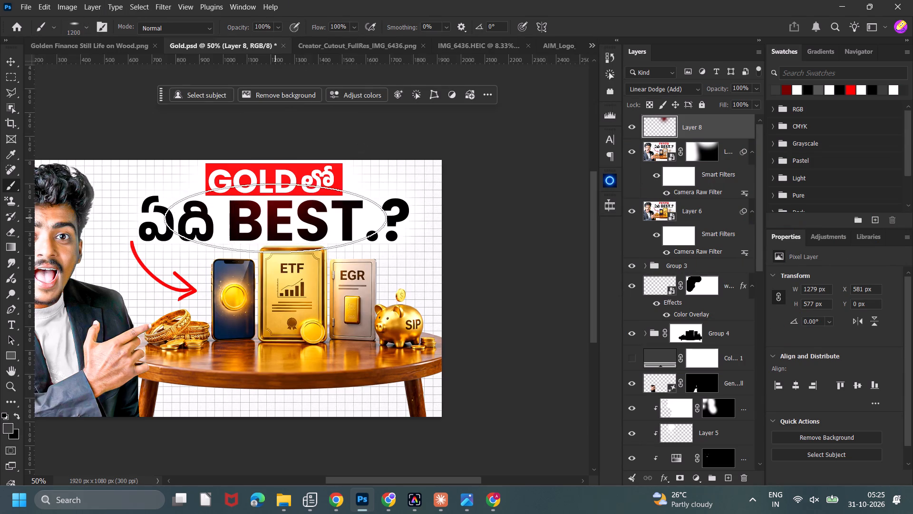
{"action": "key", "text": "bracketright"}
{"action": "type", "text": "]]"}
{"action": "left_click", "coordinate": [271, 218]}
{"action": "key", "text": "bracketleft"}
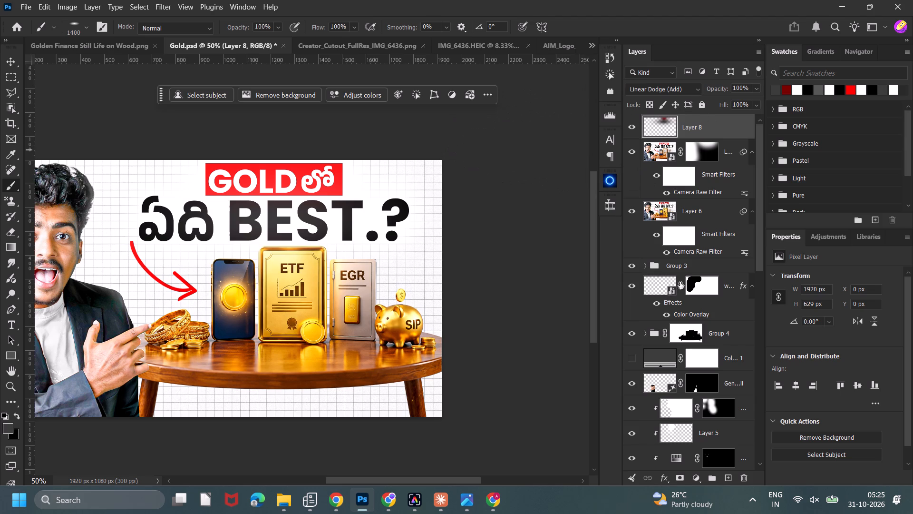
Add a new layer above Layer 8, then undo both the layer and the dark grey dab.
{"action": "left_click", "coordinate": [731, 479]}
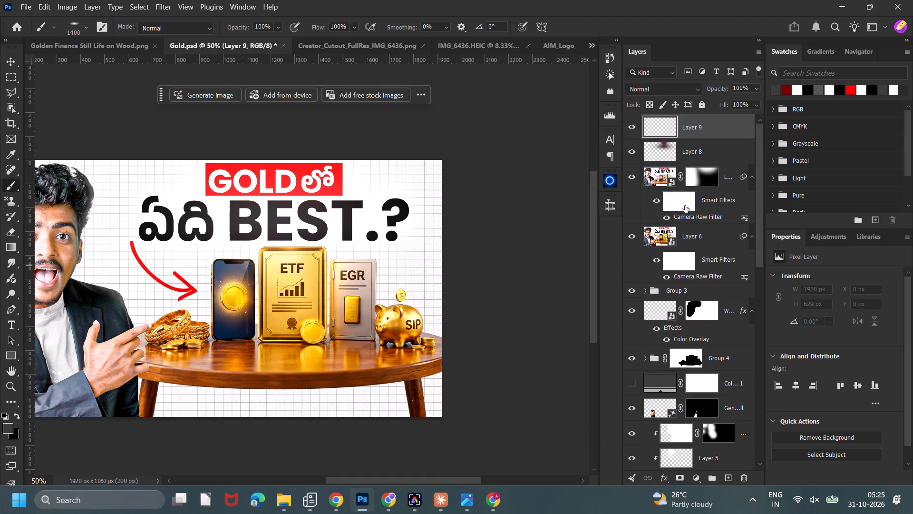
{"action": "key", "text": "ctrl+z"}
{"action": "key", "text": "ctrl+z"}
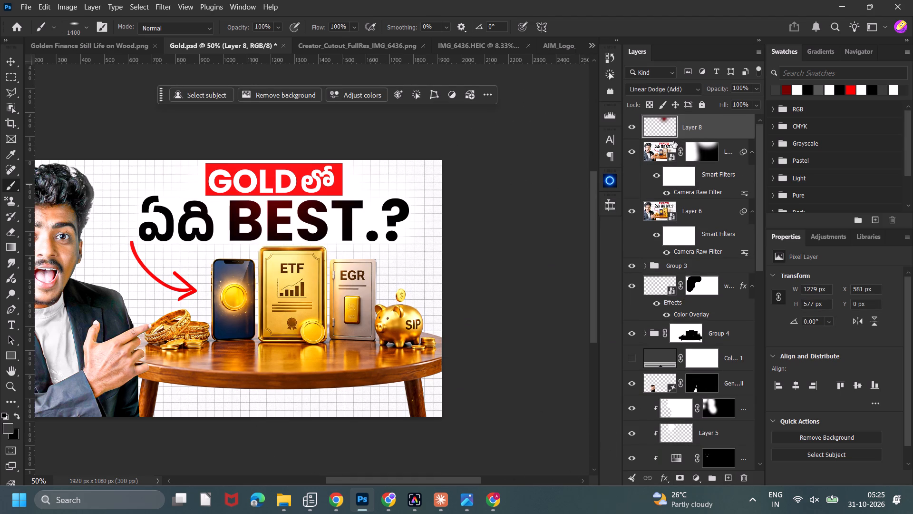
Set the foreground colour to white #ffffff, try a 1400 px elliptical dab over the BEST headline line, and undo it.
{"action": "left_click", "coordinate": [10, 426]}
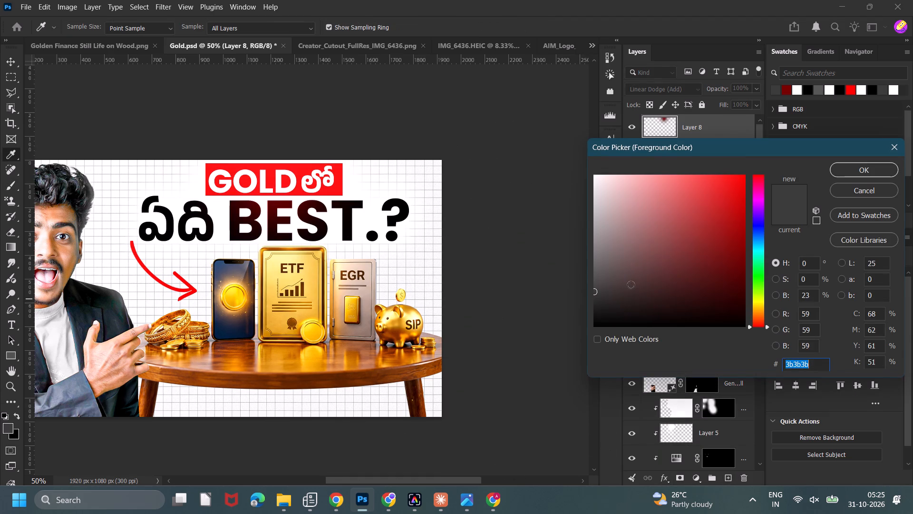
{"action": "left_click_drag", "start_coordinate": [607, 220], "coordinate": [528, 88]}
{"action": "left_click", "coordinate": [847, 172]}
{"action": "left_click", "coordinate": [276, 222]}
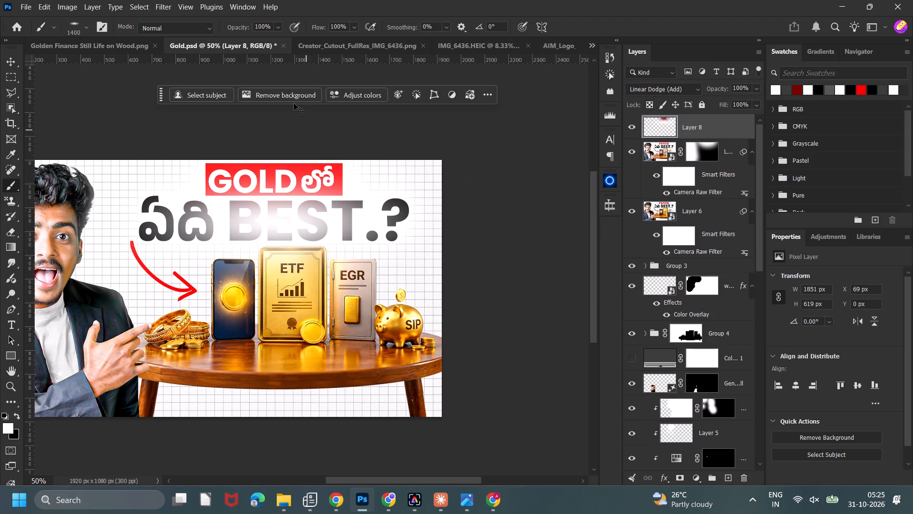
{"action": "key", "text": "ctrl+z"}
Sample the near-black of the Telugu headline lettering as the foreground colour.
{"action": "left_click", "coordinate": [9, 431]}
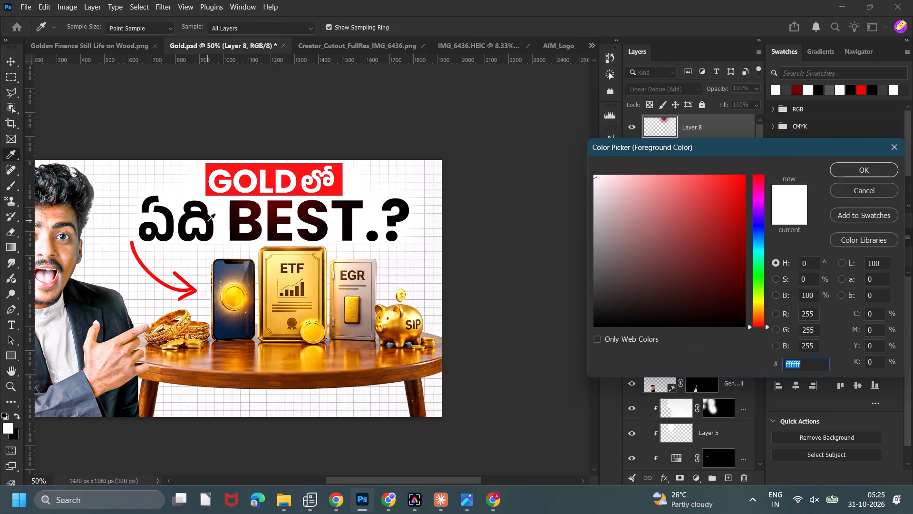
{"action": "left_click", "coordinate": [209, 221]}
{"action": "left_click", "coordinate": [876, 169]}
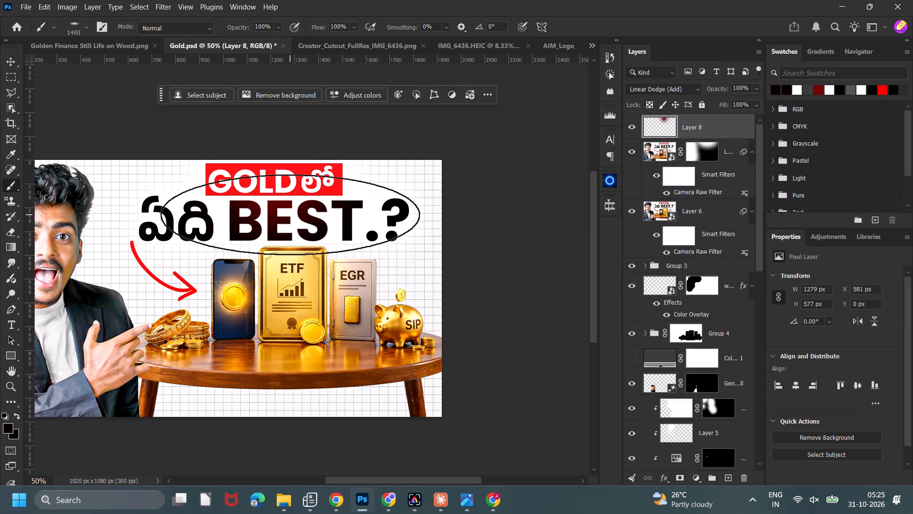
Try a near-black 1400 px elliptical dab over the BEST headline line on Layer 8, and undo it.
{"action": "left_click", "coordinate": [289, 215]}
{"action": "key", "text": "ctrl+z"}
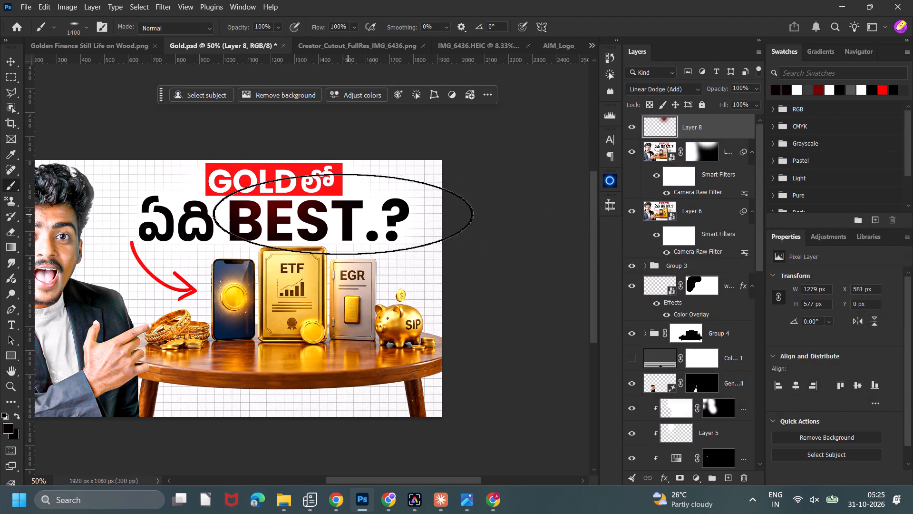
Reduce the elliptical brush to 900 px and paint a near-black dab over the word BEST on Layer 8.
{"action": "key", "text": "bracketleft"}
{"action": "key", "text": "bracketleft"}
{"action": "key", "text": "bracketleft"}
{"action": "key", "text": "bracketleft"}
{"action": "key", "text": "bracketleft"}
{"action": "left_click", "coordinate": [263, 226]}
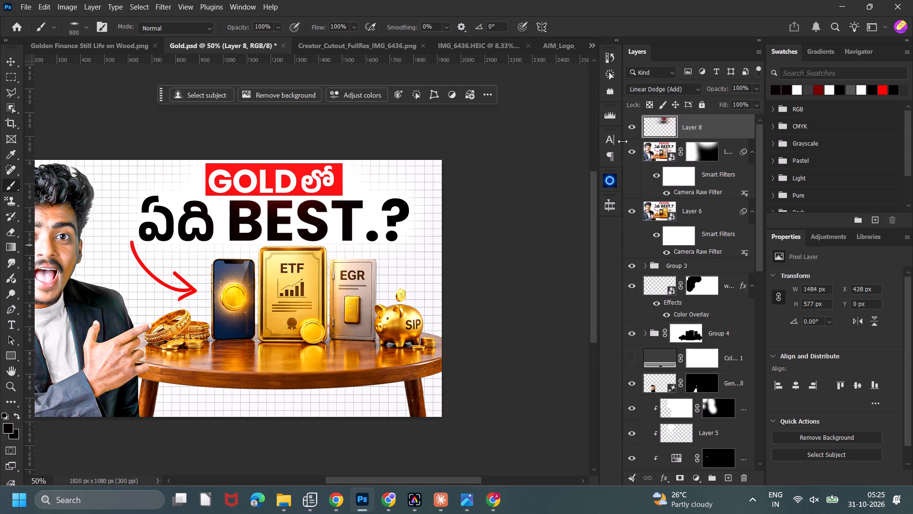
Compare the headline with Layer 8's dark dab hidden and shown, and review the whole thumbnail.
{"action": "left_click", "coordinate": [631, 130]}
{"action": "left_click", "coordinate": [631, 130]}
{"action": "key", "text": "ctrl+minus"}
{"action": "key", "text": "ctrl+minus"}
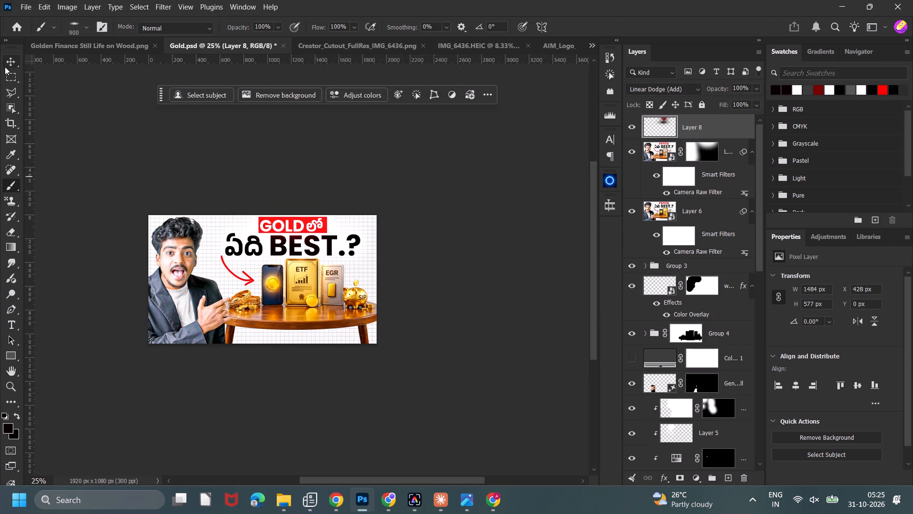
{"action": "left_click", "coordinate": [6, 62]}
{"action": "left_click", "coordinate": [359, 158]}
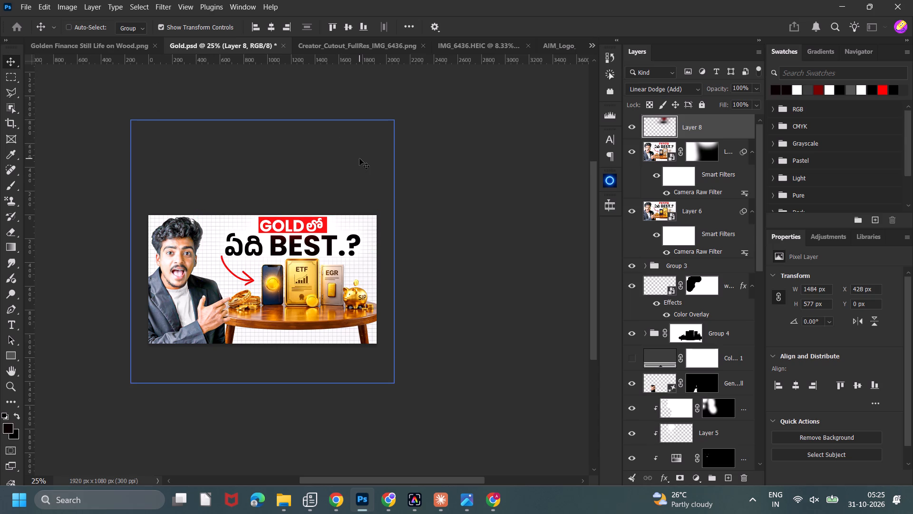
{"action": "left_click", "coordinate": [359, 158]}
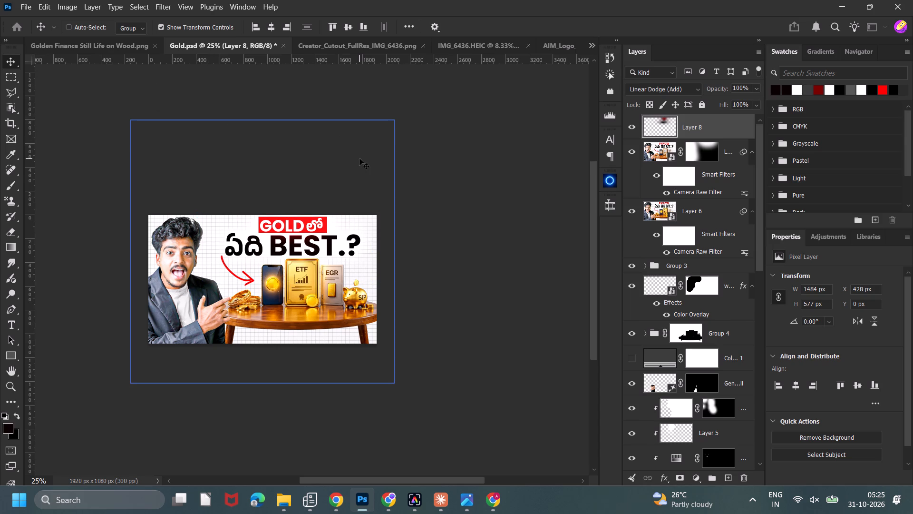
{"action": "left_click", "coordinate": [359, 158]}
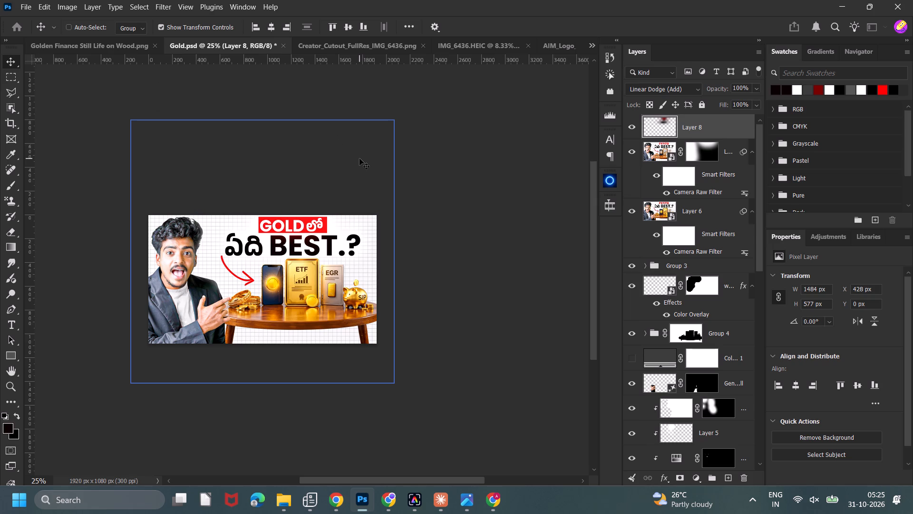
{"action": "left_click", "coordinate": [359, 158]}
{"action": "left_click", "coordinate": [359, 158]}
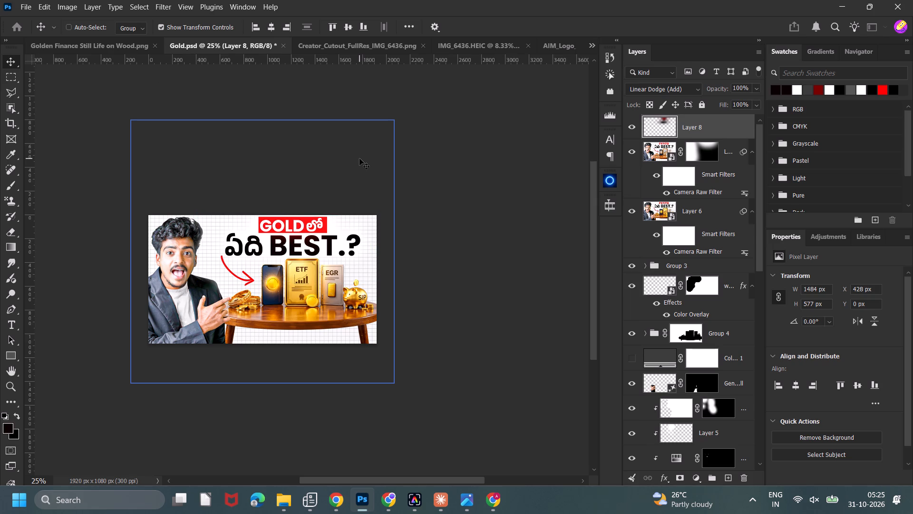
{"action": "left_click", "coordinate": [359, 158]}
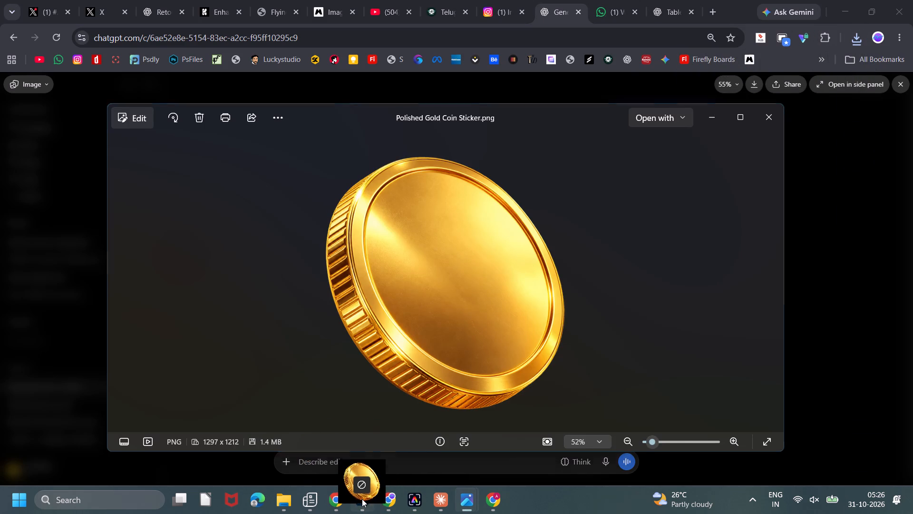
{"action": "left_click_drag", "start_coordinate": [362, 499], "coordinate": [230, 264]}
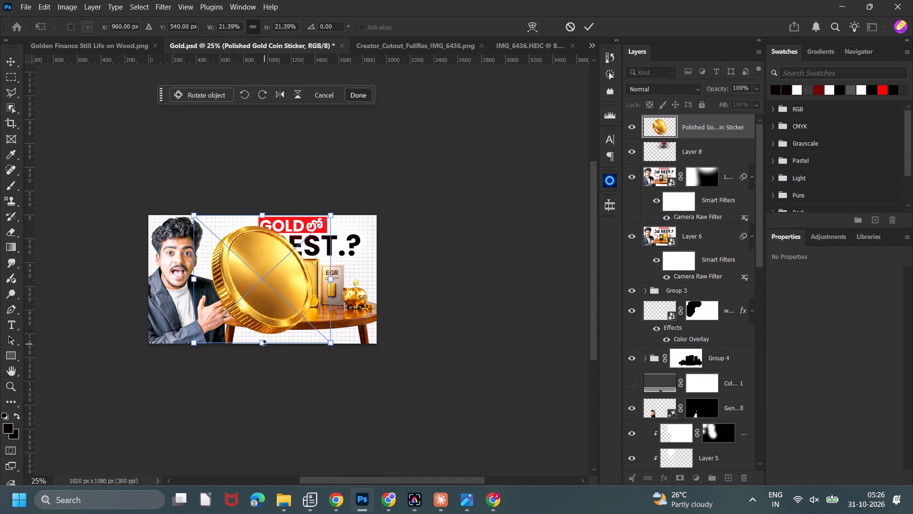
{"action": "left_click_drag", "start_coordinate": [264, 344], "coordinate": [203, 234]}
{"action": "left_click", "coordinate": [592, 28]}
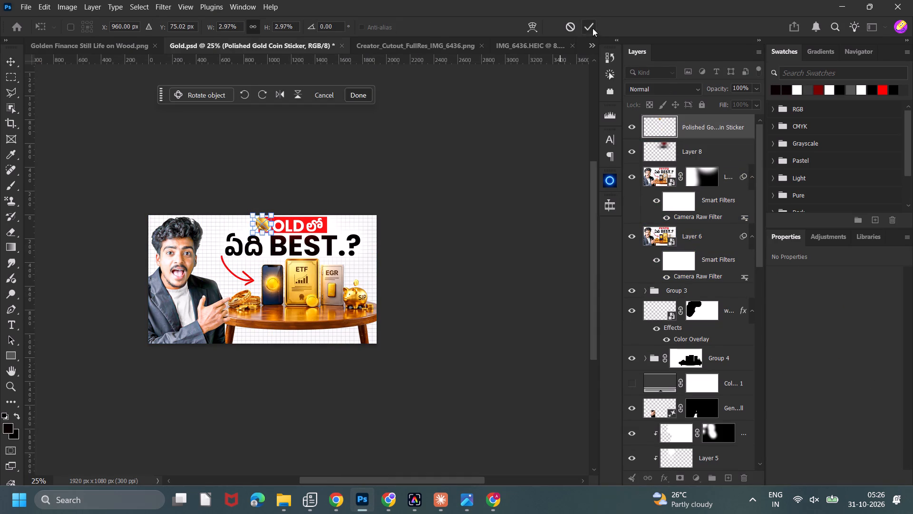
Position the coin beside the presenter's hair at about X 495, Y 51 px, with its blend mode set to Hard Light.
{"action": "left_click_drag", "start_coordinate": [506, 276], "coordinate": [460, 286]}
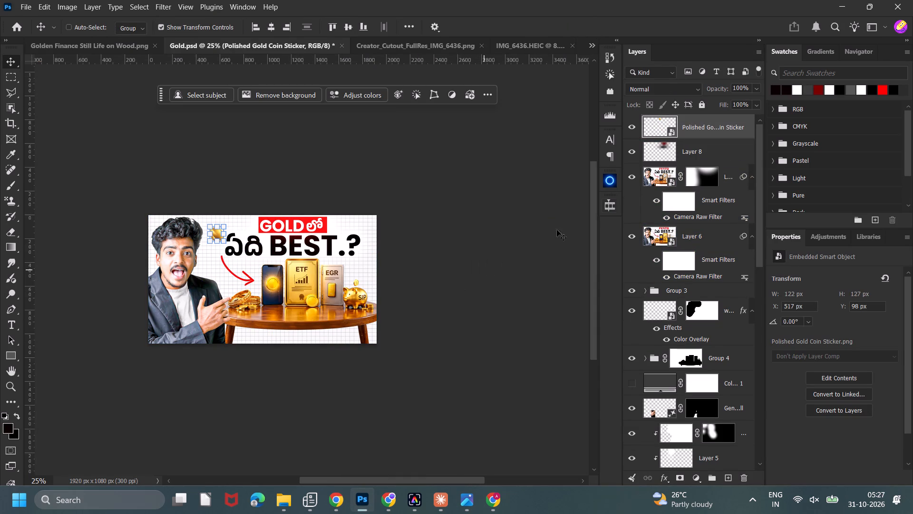
{"action": "left_click", "coordinate": [681, 89]}
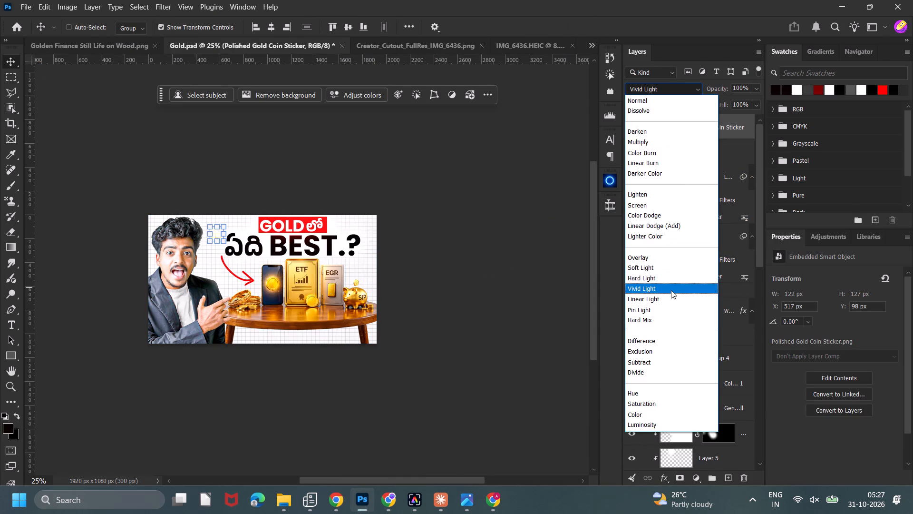
{"action": "left_click", "coordinate": [672, 275]}
{"action": "left_click_drag", "start_coordinate": [523, 248], "coordinate": [523, 244]}
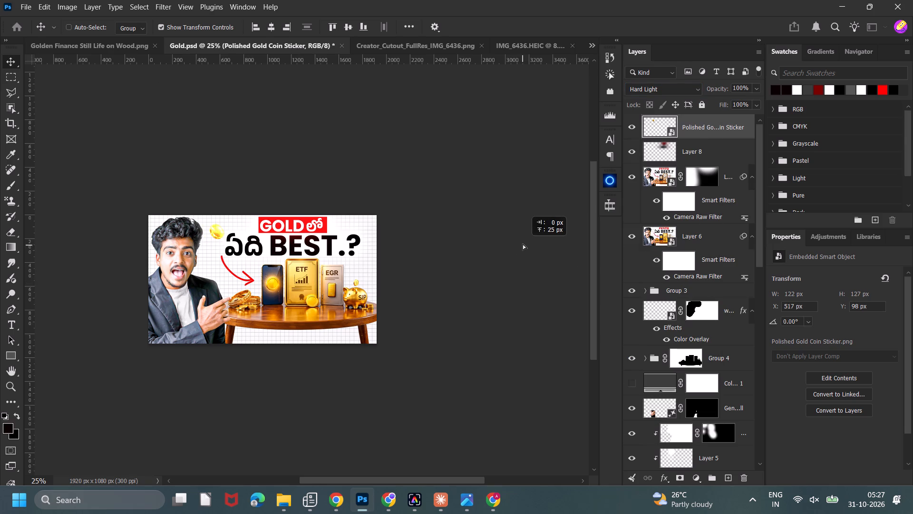
{"action": "left_click_drag", "start_coordinate": [523, 244], "coordinate": [522, 243]}
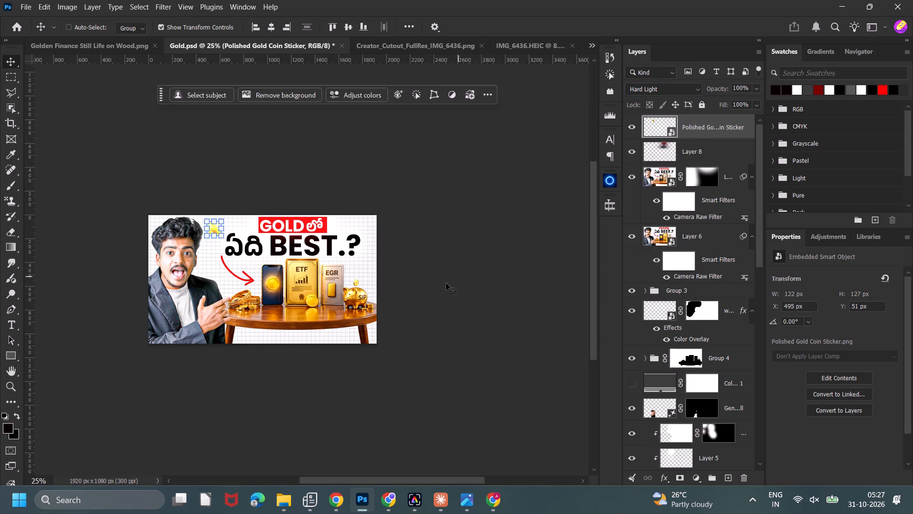
Duplicate the coin to the thumbnail's upper-right corner and scale the copy down to about 80 × 85 px.
{"action": "left_click_drag", "start_coordinate": [390, 307], "coordinate": [542, 310], "text": "alt+shift"}
{"action": "left_click_drag", "start_coordinate": [379, 237], "coordinate": [377, 236]}
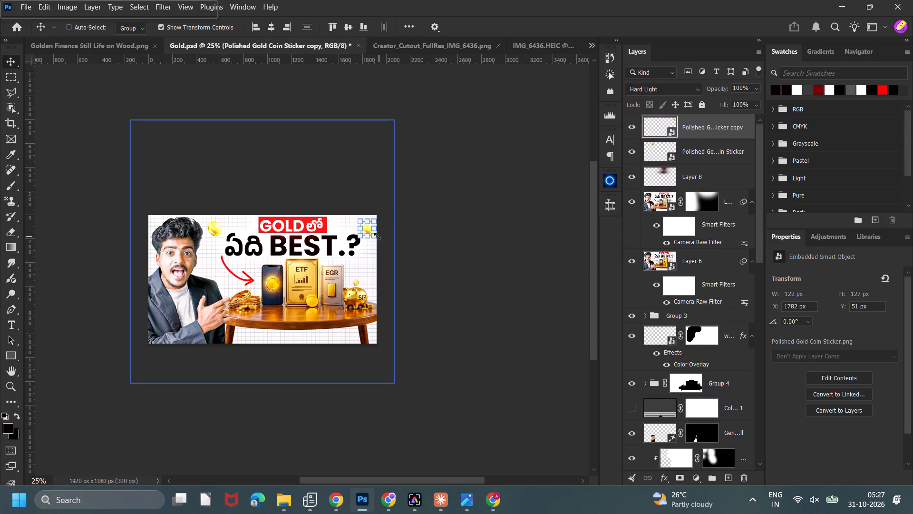
{"action": "left_click_drag", "start_coordinate": [377, 236], "coordinate": [371, 232]}
{"action": "left_click", "coordinate": [581, 35]}
{"action": "left_click", "coordinate": [587, 30]}
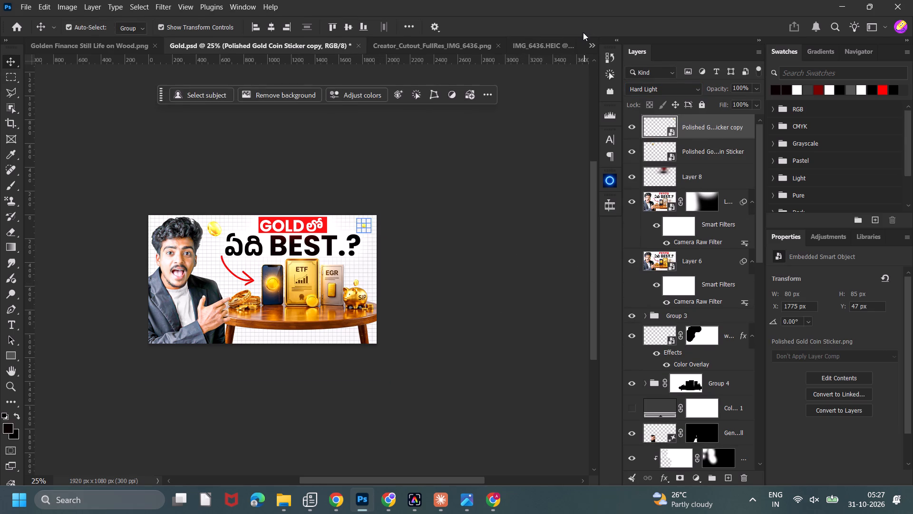
Flip the small coin copy horizontally and move it below the question mark, at about X 1791, Y 342 px.
{"action": "key", "text": "ctrl+t"}
{"action": "left_click", "coordinate": [282, 92]}
{"action": "left_click", "coordinate": [483, 176]}
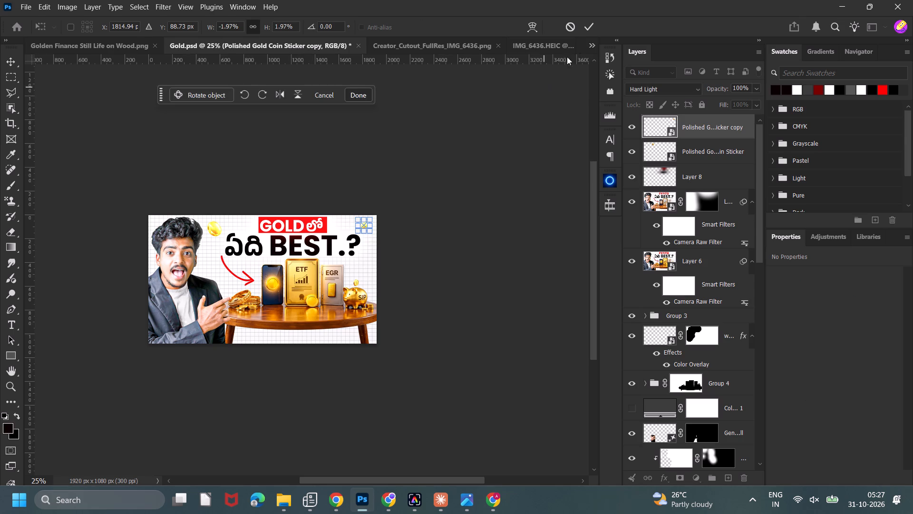
{"action": "left_click", "coordinate": [586, 27]}
{"action": "left_click_drag", "start_coordinate": [491, 151], "coordinate": [493, 167]}
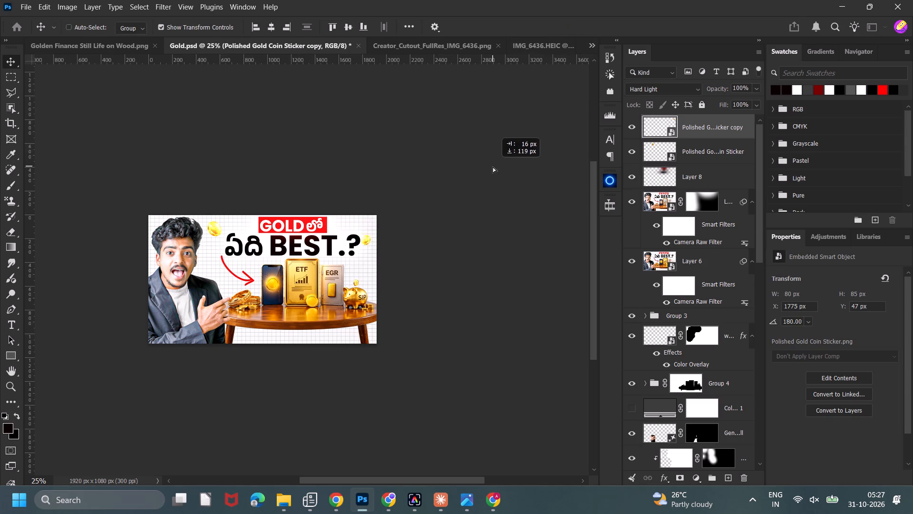
{"action": "left_click_drag", "start_coordinate": [493, 167], "coordinate": [494, 187]}
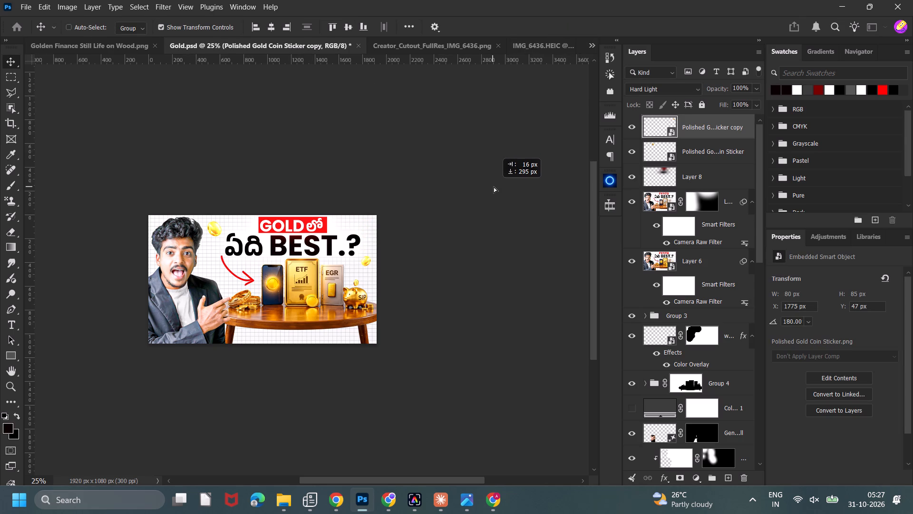
{"action": "left_click_drag", "start_coordinate": [494, 187], "coordinate": [495, 187]}
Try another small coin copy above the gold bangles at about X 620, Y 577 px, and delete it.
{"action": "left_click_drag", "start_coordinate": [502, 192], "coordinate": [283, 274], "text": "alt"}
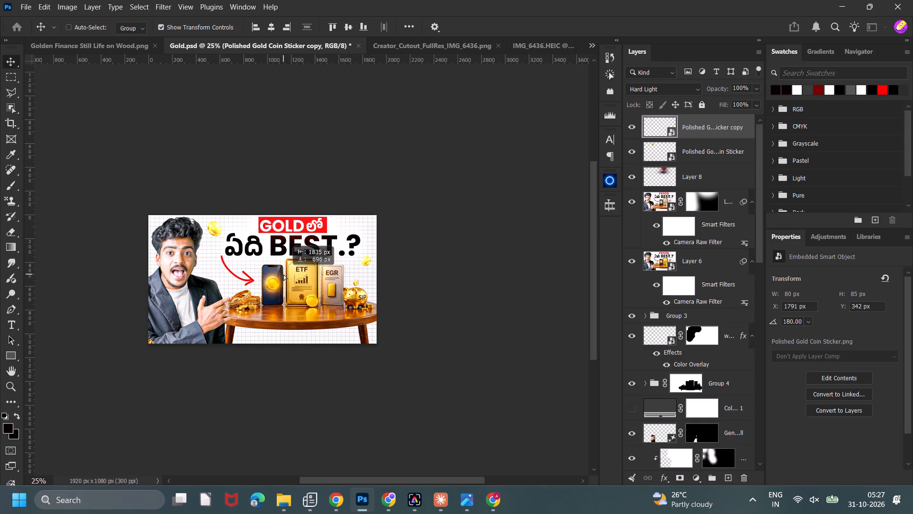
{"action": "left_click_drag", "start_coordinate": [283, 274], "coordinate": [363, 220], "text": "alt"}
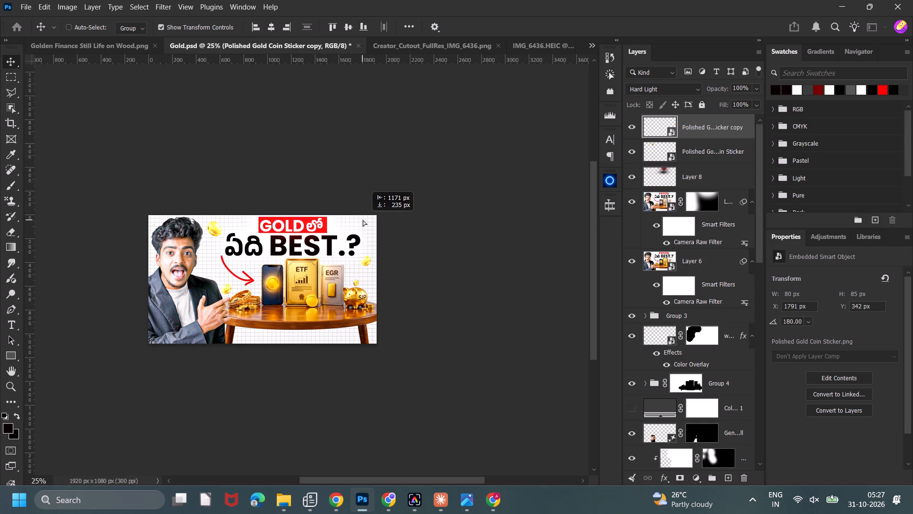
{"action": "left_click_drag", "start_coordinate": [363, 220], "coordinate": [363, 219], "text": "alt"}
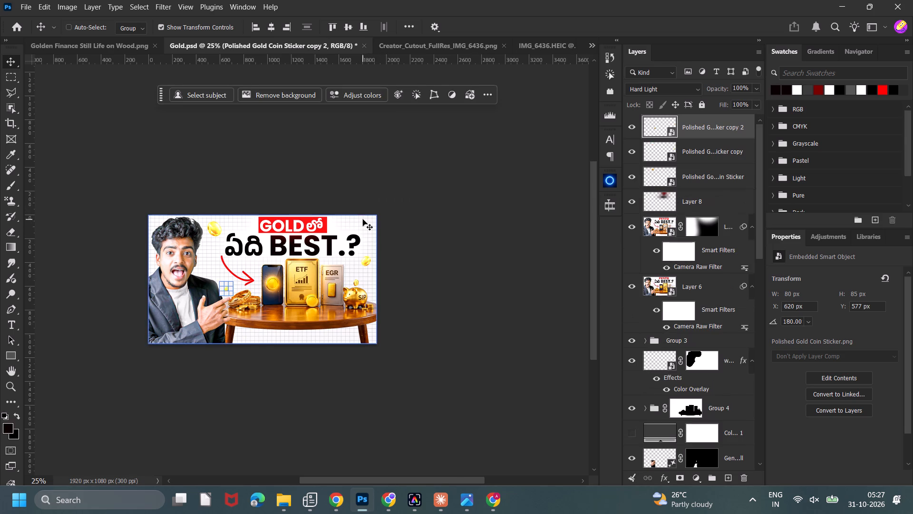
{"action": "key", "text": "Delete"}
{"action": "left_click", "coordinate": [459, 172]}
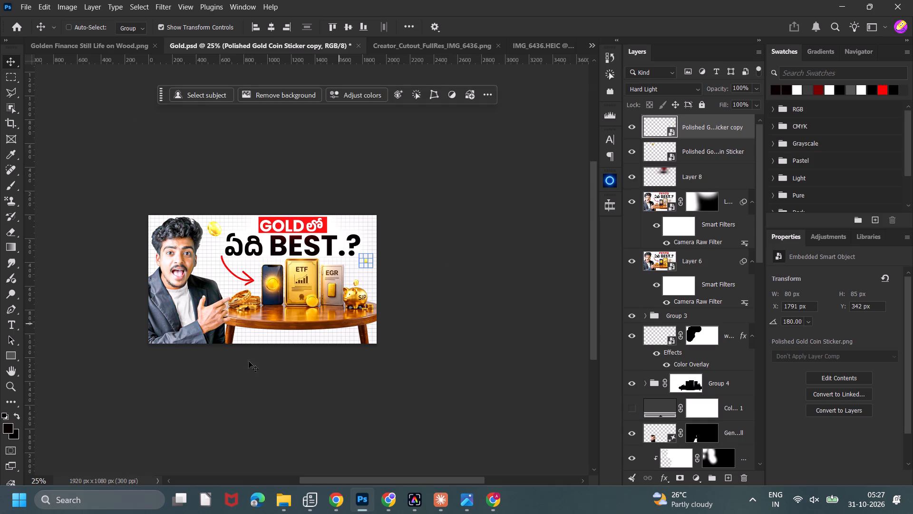
Stamp all visible layers into a new merged layer on top and convert it to a smart object.
{"action": "key", "text": "ctrl+alt+shift+e"}
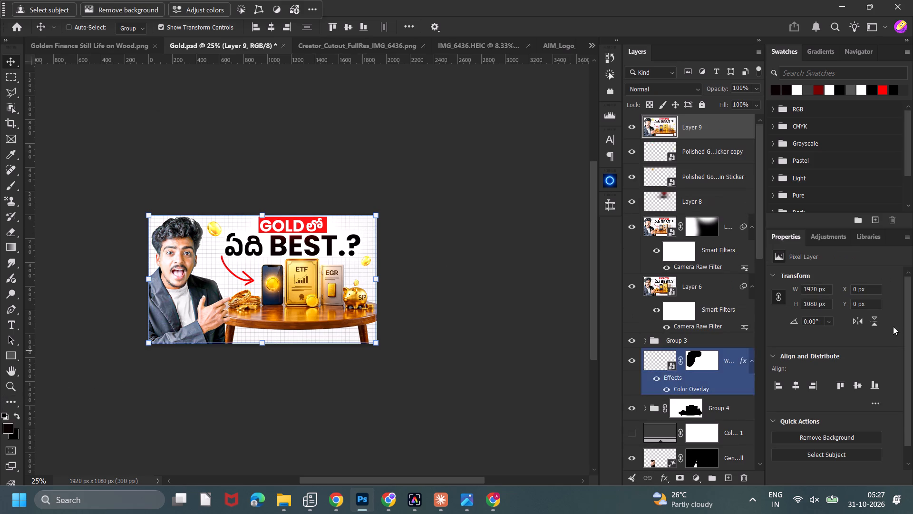
{"action": "right_click", "coordinate": [712, 130]}
{"action": "left_click", "coordinate": [744, 377]}
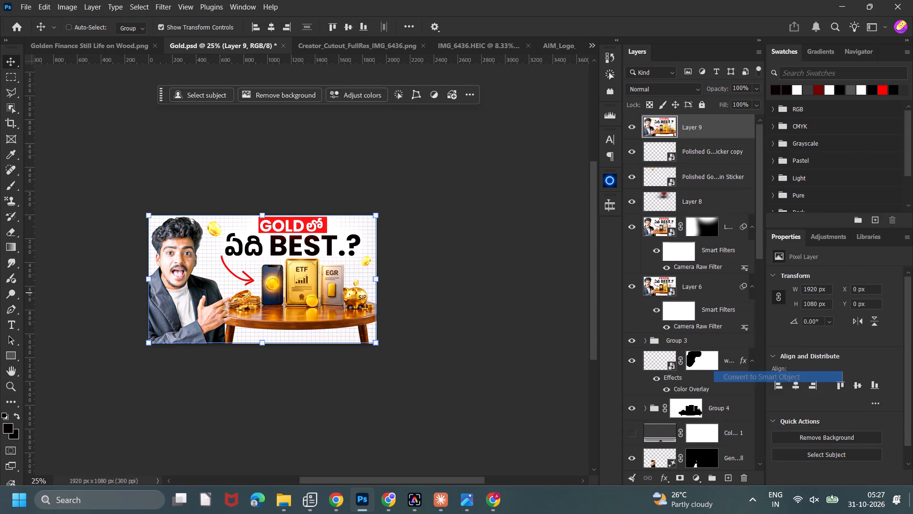
Start a Camera Raw grade on the merged smart object layer and set Vibrance to +70.
{"action": "left_click", "coordinate": [165, 10]}
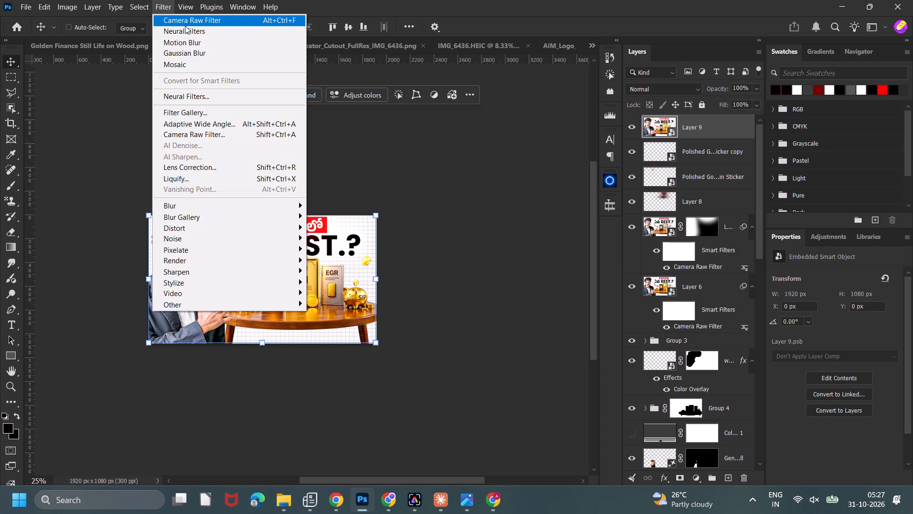
{"action": "left_click", "coordinate": [185, 26]}
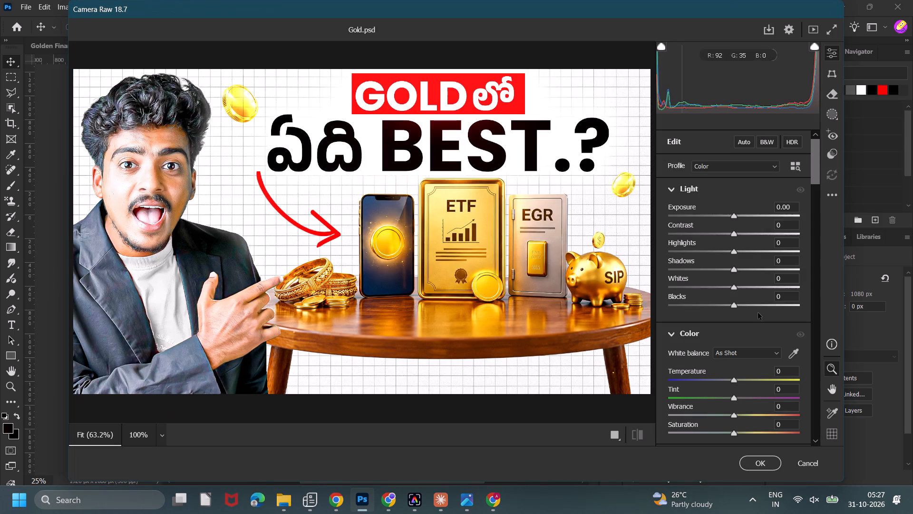
{"action": "left_click_drag", "start_coordinate": [734, 414], "coordinate": [748, 415]}
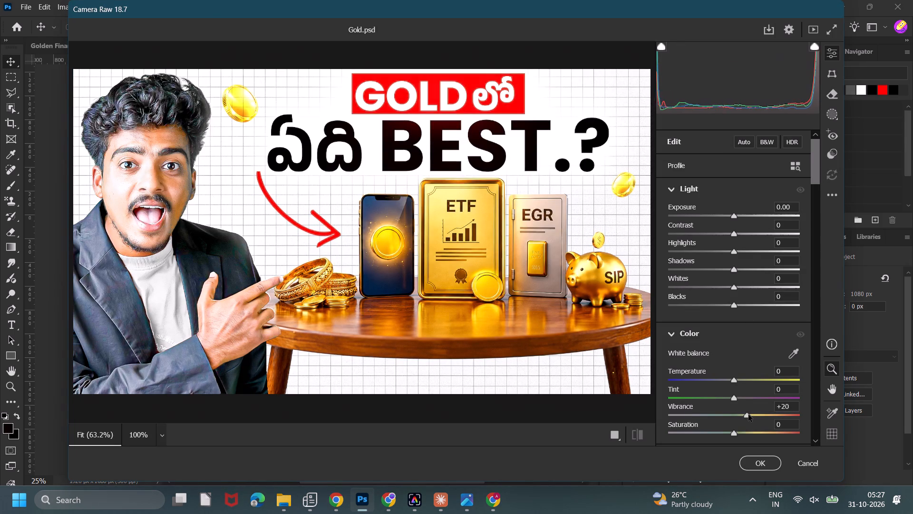
{"action": "left_click_drag", "start_coordinate": [748, 415], "coordinate": [812, 412]}
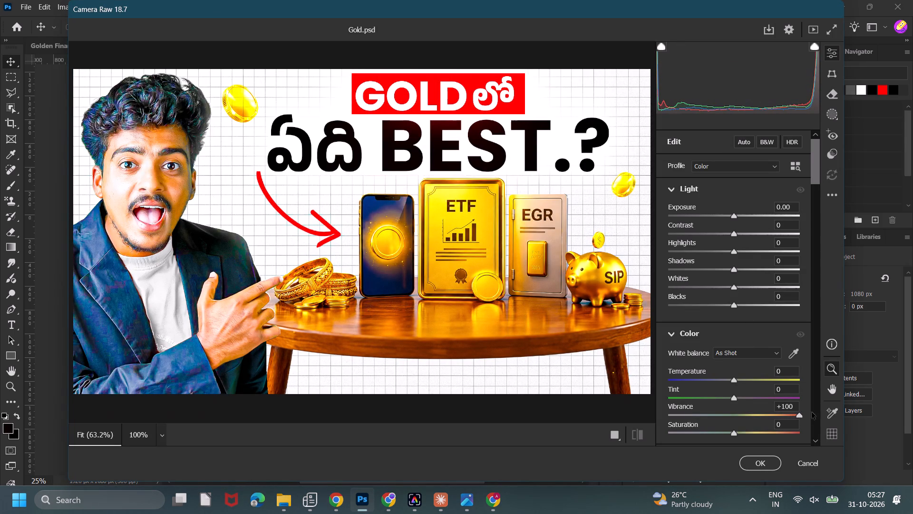
{"action": "left_click_drag", "start_coordinate": [812, 412], "coordinate": [784, 410]}
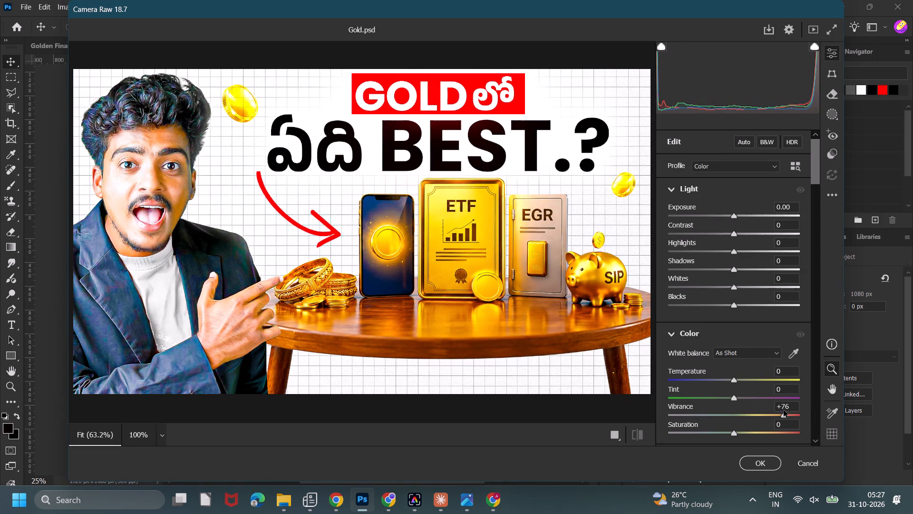
{"action": "left_click_drag", "start_coordinate": [784, 410], "coordinate": [780, 412]}
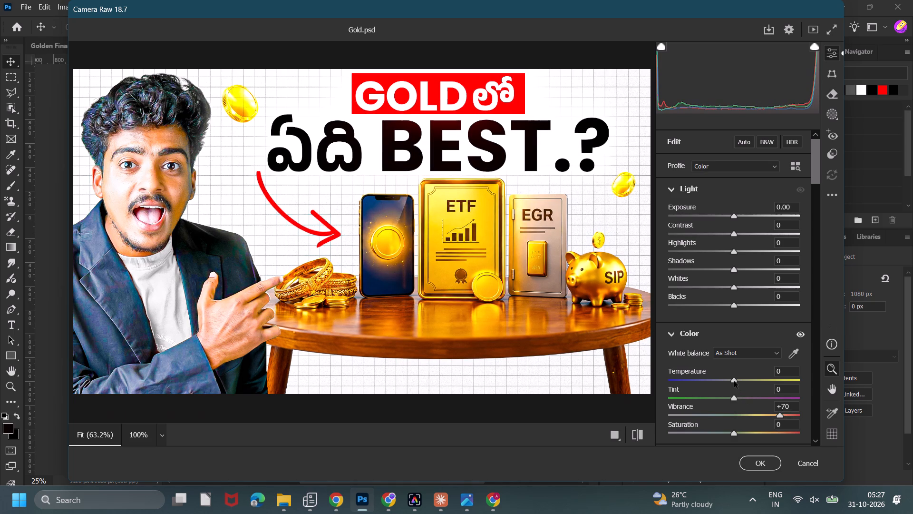
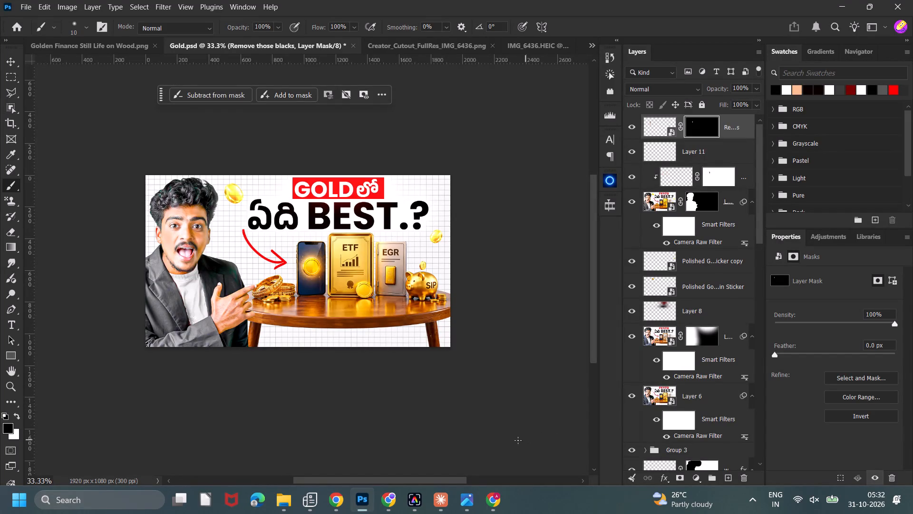
Save the Gold.psd thumbnail document with its current layers.
{"action": "key", "text": "ctrl+minus"}
{"action": "key", "text": "ctrl+minus"}
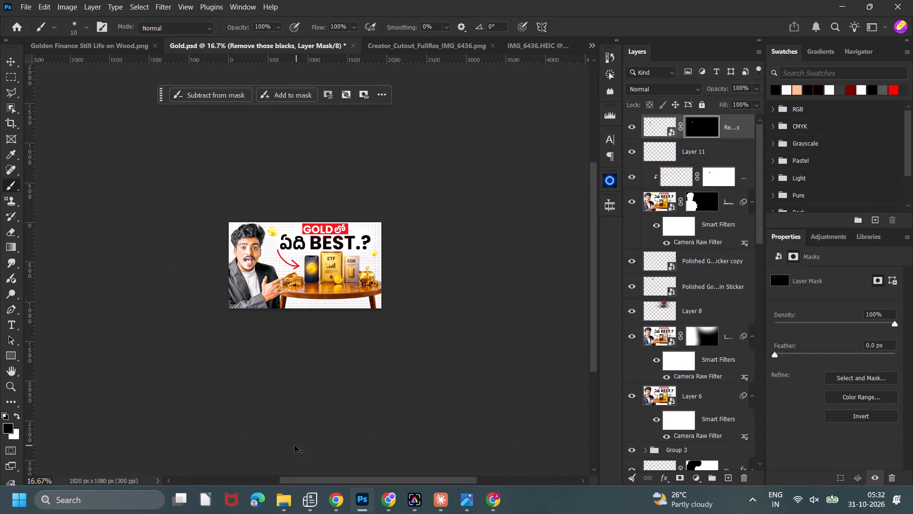
{"action": "key", "text": "ctrl+s"}
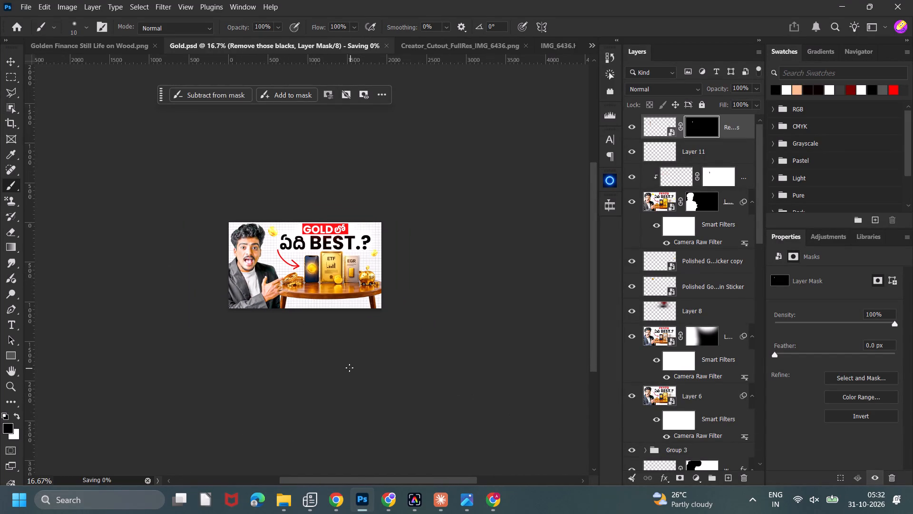
Export the thumbnail as a PNG named Gold into the Zomint folder inside Photoshop > Outputs.
{"action": "left_click", "coordinate": [18, 8]}
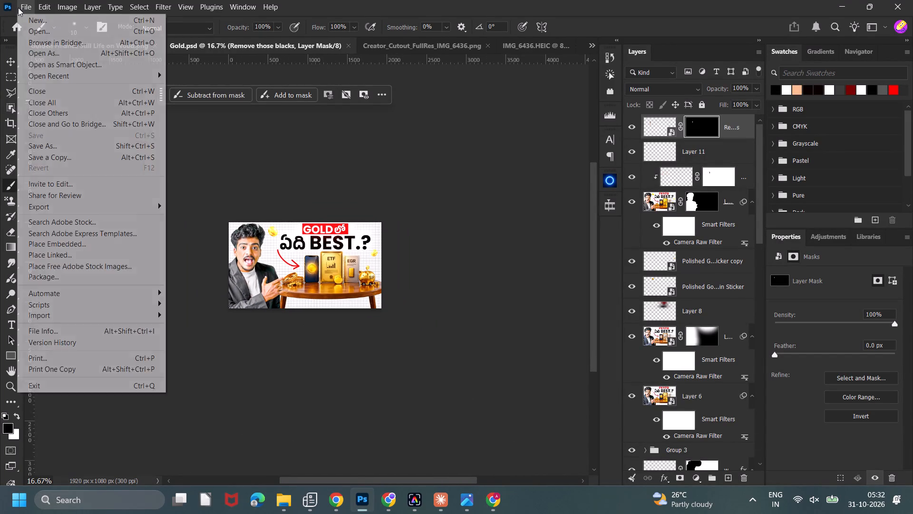
{"action": "left_click", "coordinate": [358, 2]}
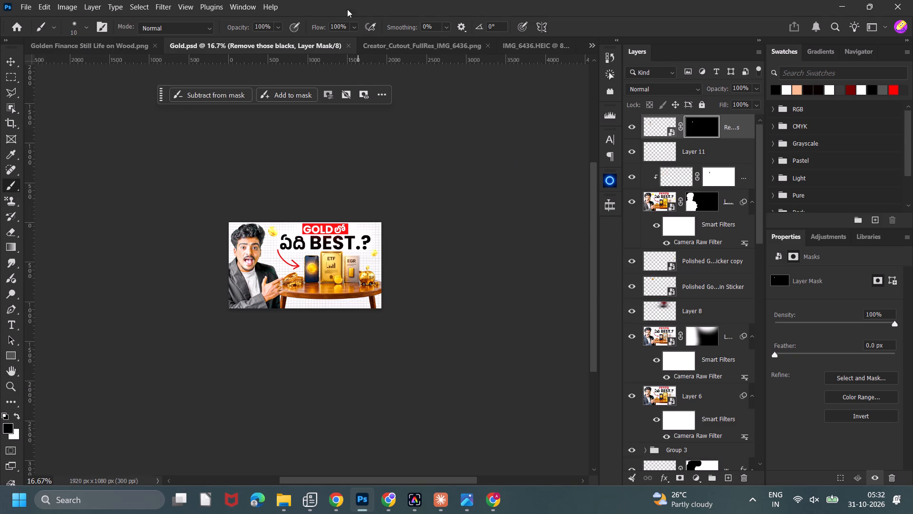
{"action": "left_click", "coordinate": [34, 4]}
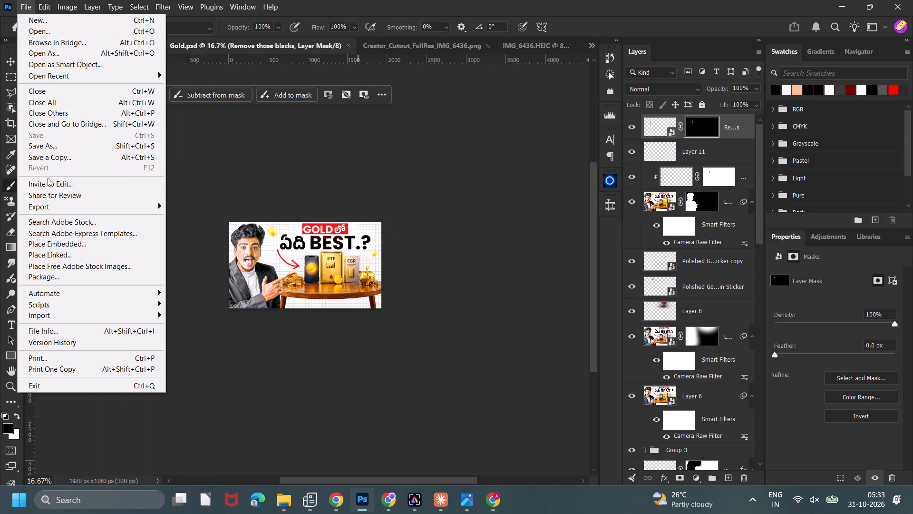
{"action": "left_click", "coordinate": [194, 202]}
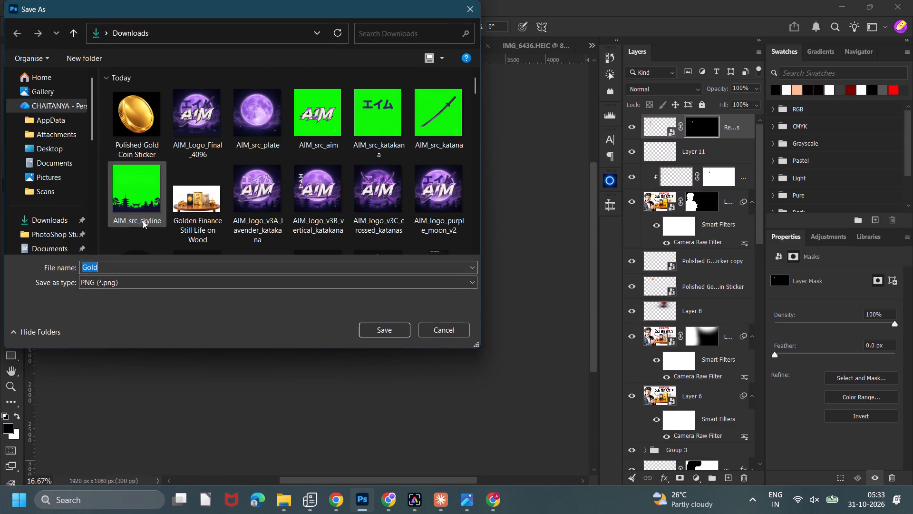
{"action": "scroll", "coordinate": [70, 206], "scroll_direction": "down", "scroll_amount": 6}
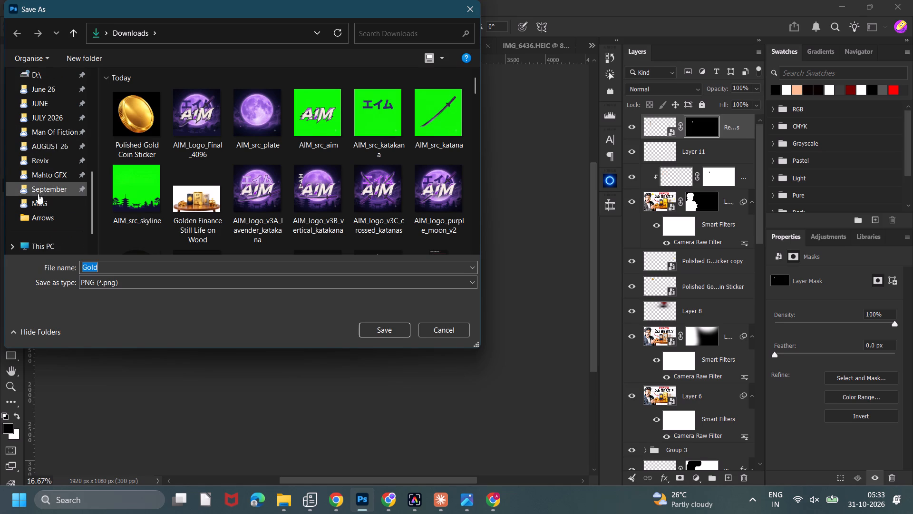
{"action": "scroll", "coordinate": [43, 185], "scroll_direction": "up", "scroll_amount": 1}
{"action": "left_click", "coordinate": [49, 181]}
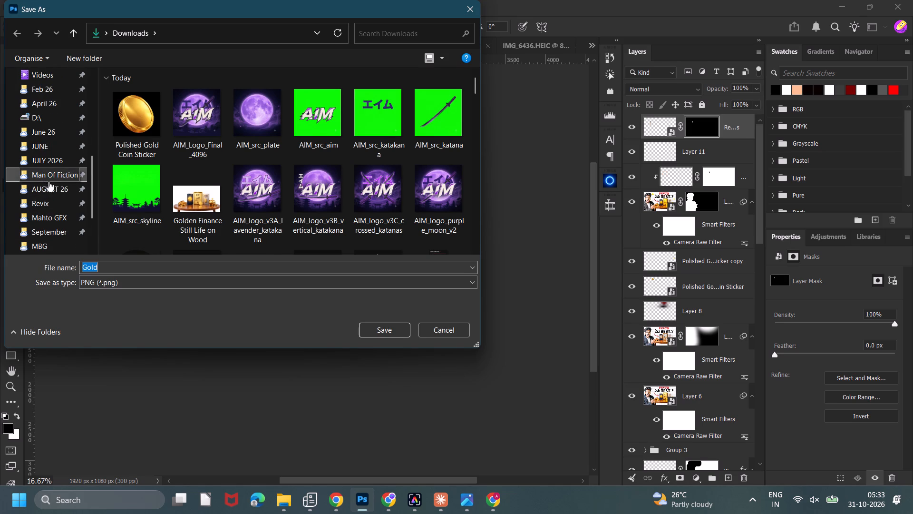
{"action": "left_click", "coordinate": [183, 36]}
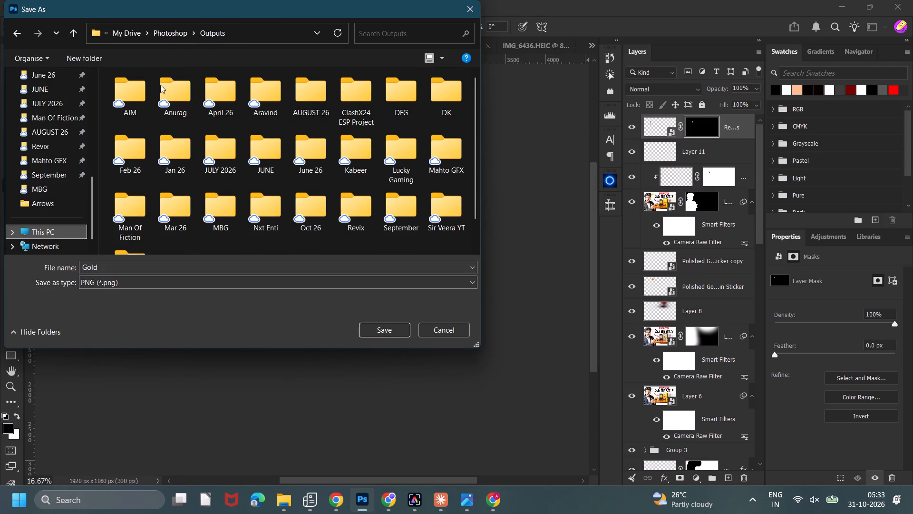
{"action": "scroll", "coordinate": [238, 223], "scroll_direction": "down", "scroll_amount": 5}
{"action": "double_click", "coordinate": [147, 233]}
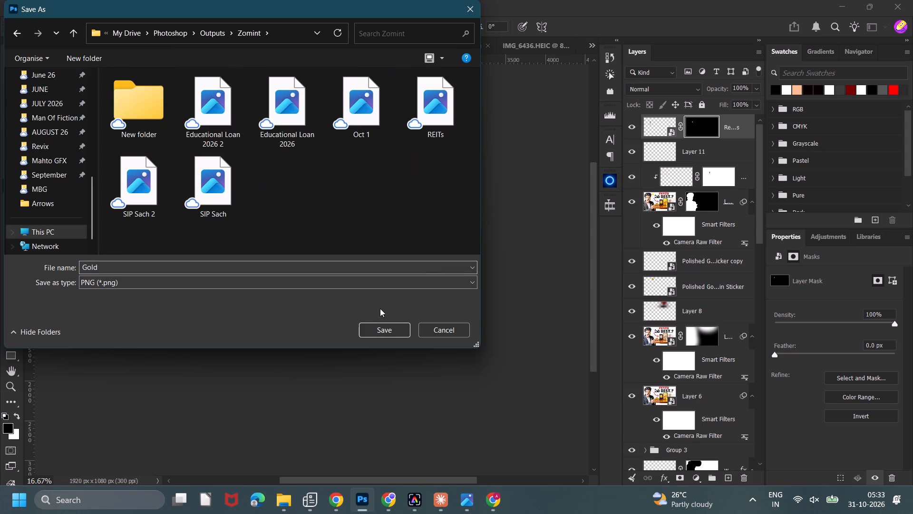
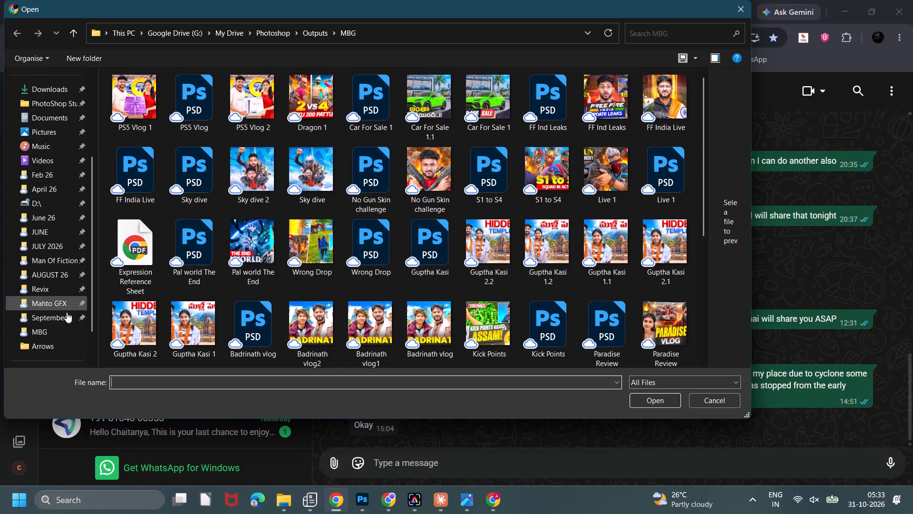
Browse to the Zomint folder inside Photoshop > Outputs to pick the file to attach to the WhatsApp chat.
{"action": "left_click", "coordinate": [68, 324]}
{"action": "left_click", "coordinate": [51, 336]}
{"action": "left_click", "coordinate": [43, 305]}
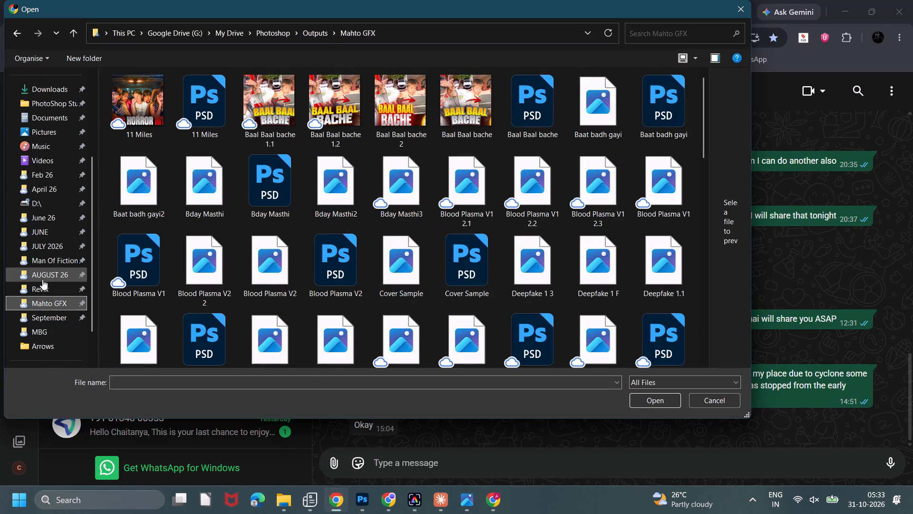
{"action": "left_click", "coordinate": [42, 279]}
{"action": "left_click", "coordinate": [49, 262]}
{"action": "left_click", "coordinate": [48, 237]}
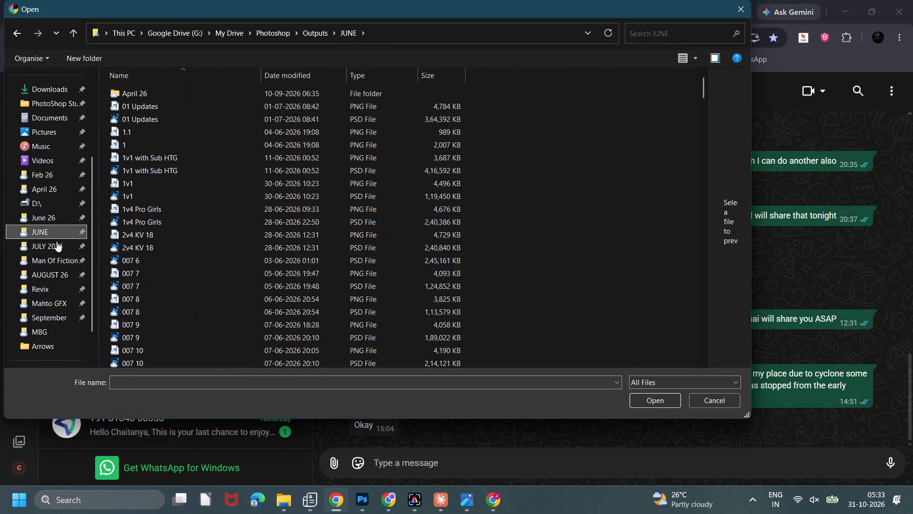
{"action": "scroll", "coordinate": [56, 280], "scroll_direction": "down", "scroll_amount": 2}
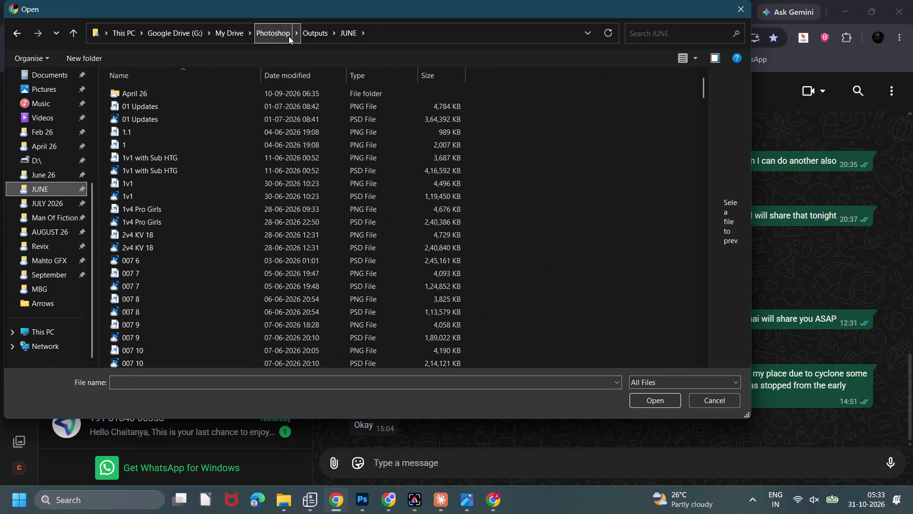
{"action": "left_click", "coordinate": [318, 35]}
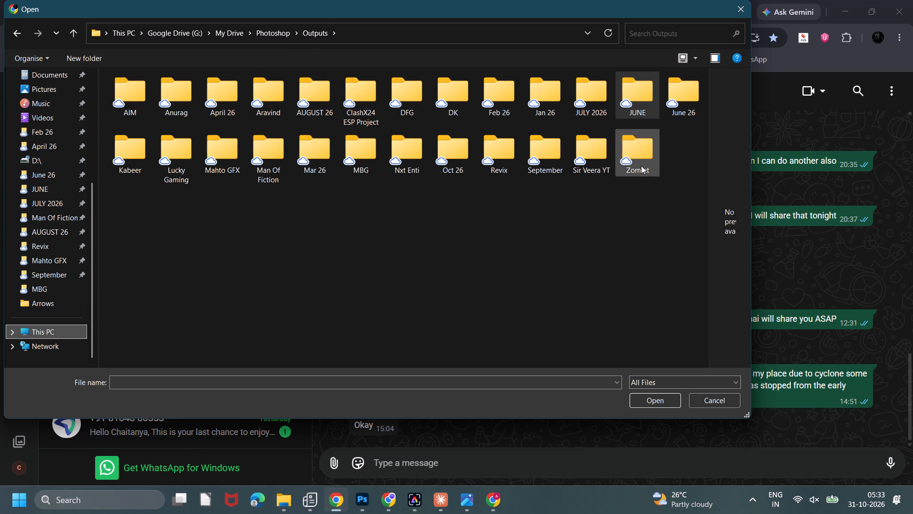
{"action": "double_click", "coordinate": [641, 166]}
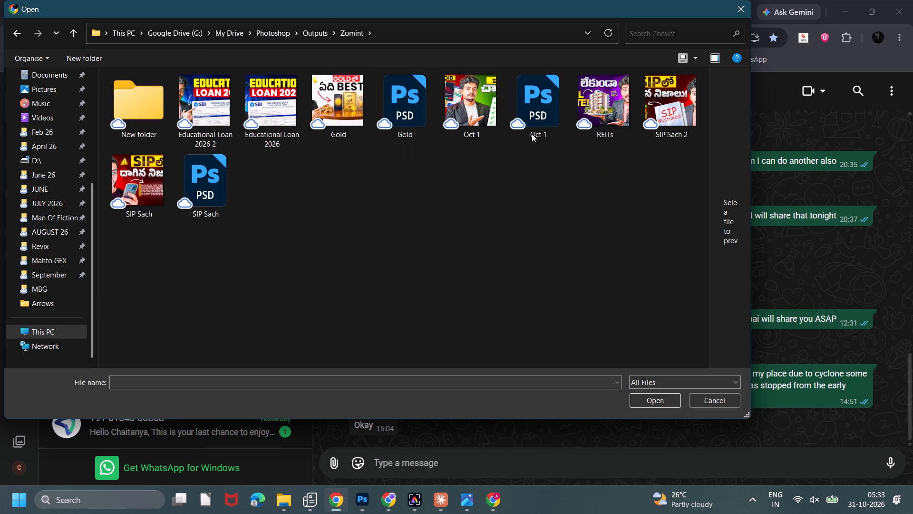